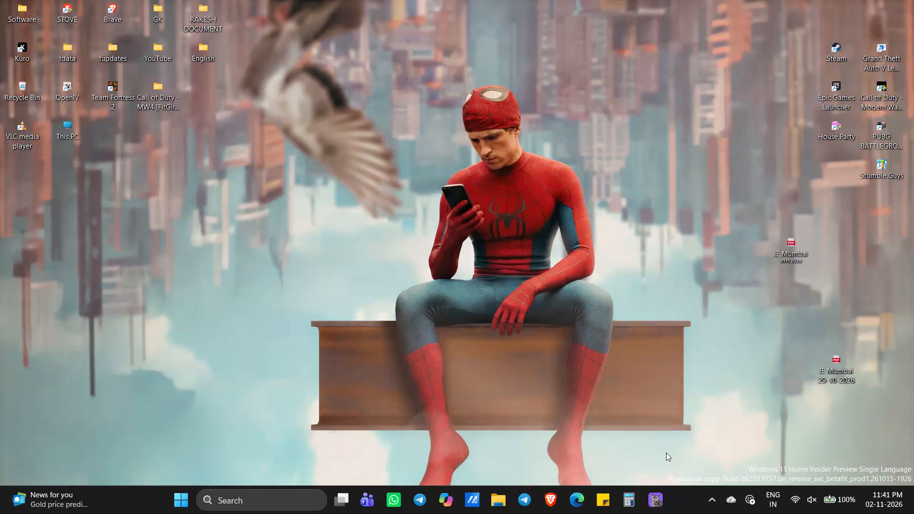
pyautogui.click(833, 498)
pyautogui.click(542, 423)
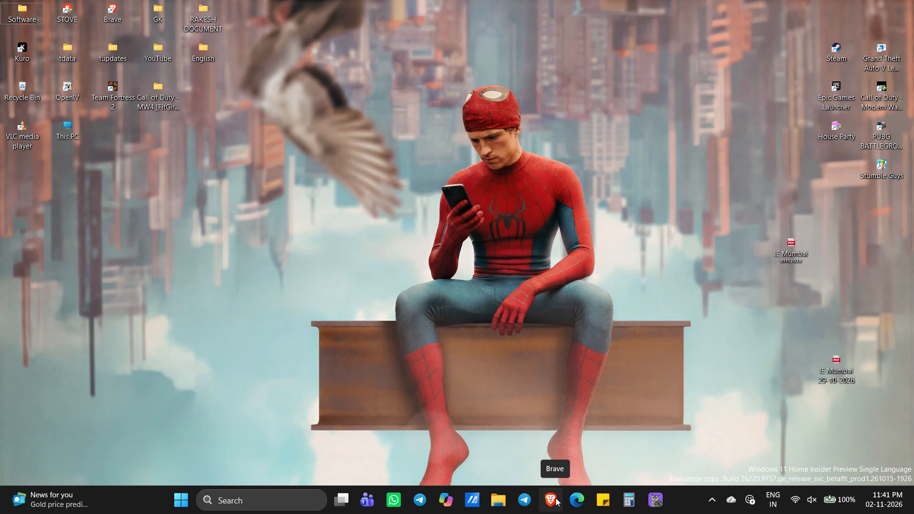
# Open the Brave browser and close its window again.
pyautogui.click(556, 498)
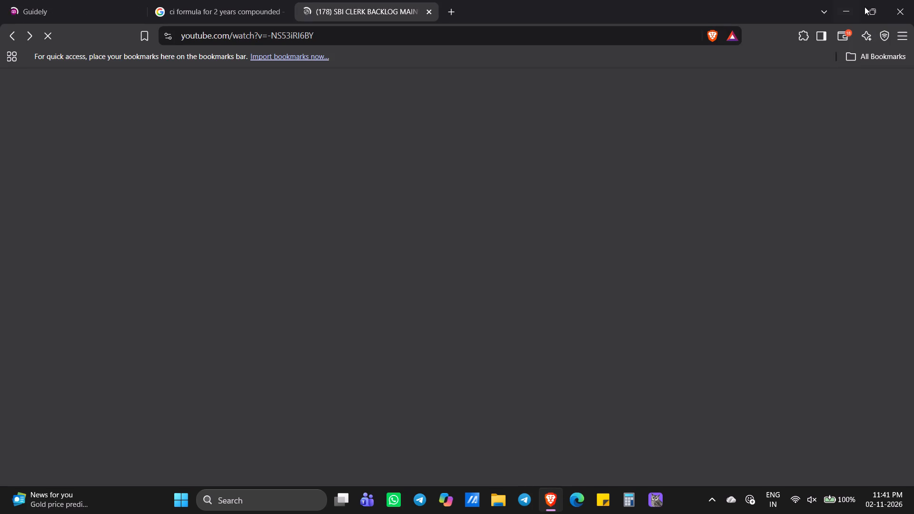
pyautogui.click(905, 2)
# Launch Kuro from its desktop shortcut.
pyautogui.click(16, 44)
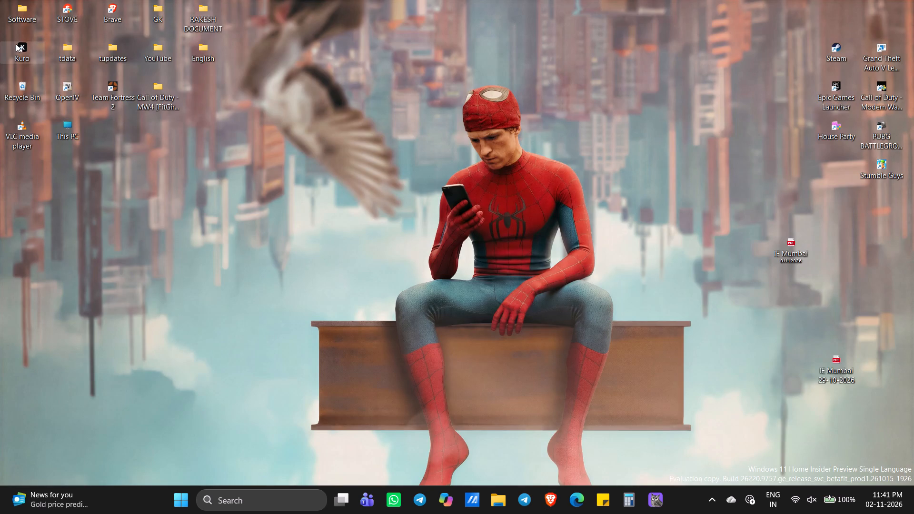
pyautogui.doubleClick(20, 46)
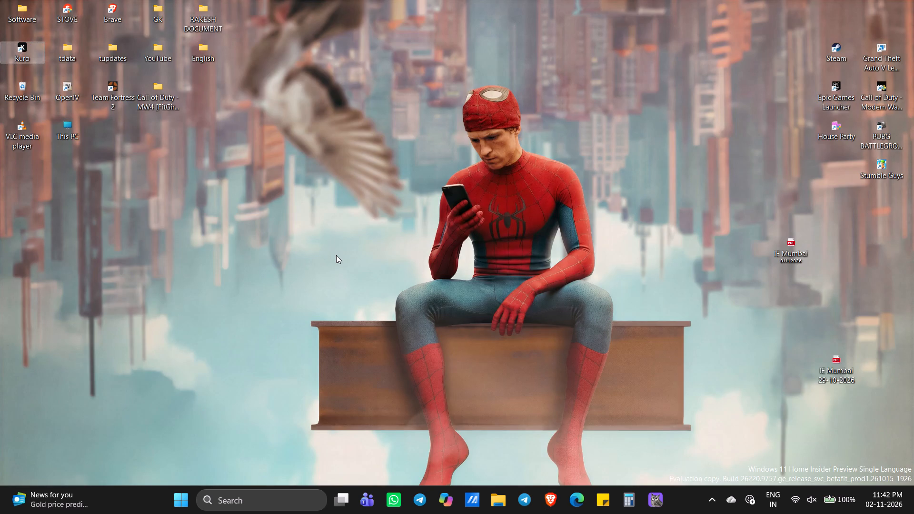
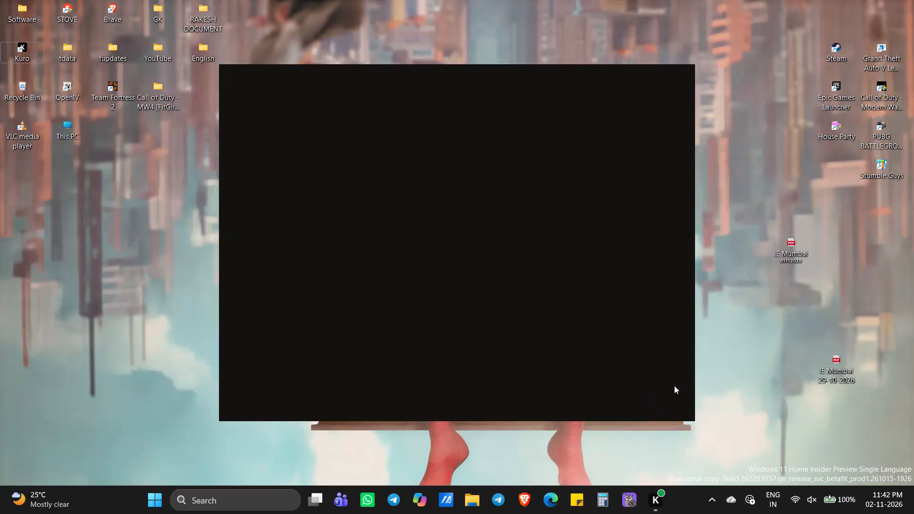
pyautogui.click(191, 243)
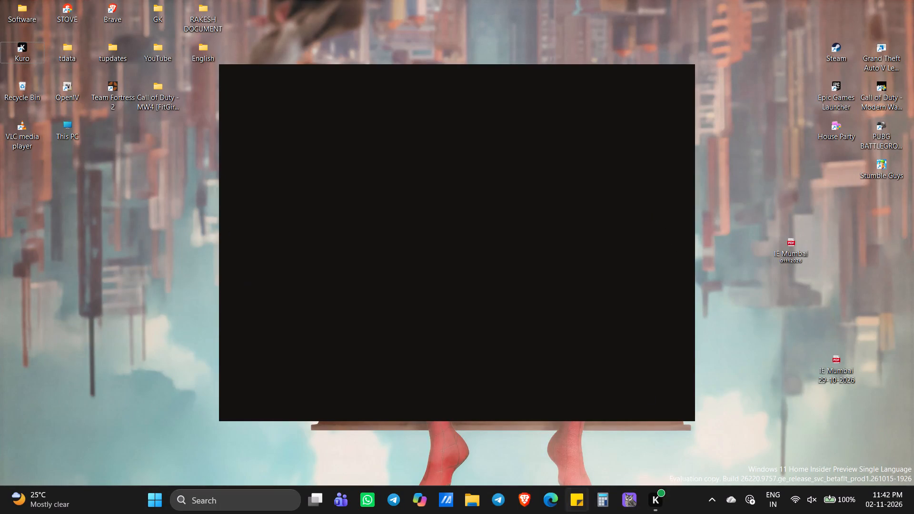
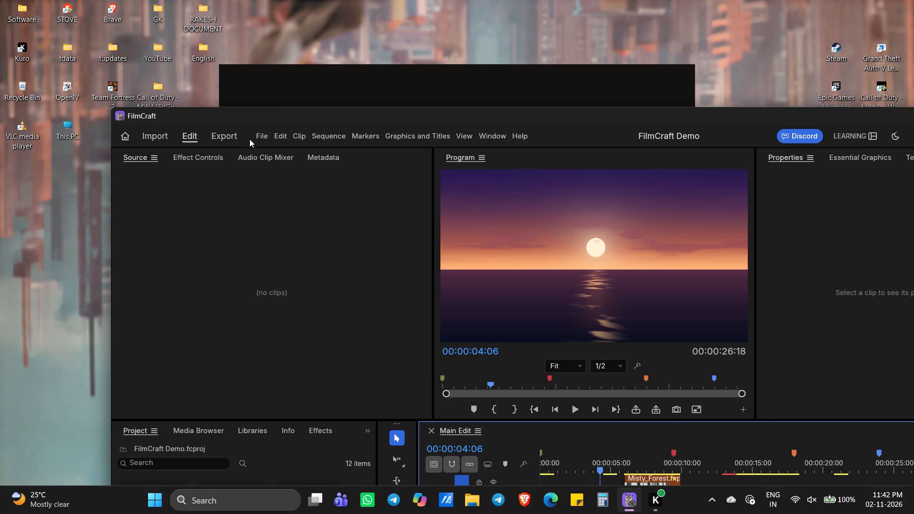
# Show the export settings of the Main Edit sequence and maximize the FilmCraft window.
pyautogui.click(216, 134)
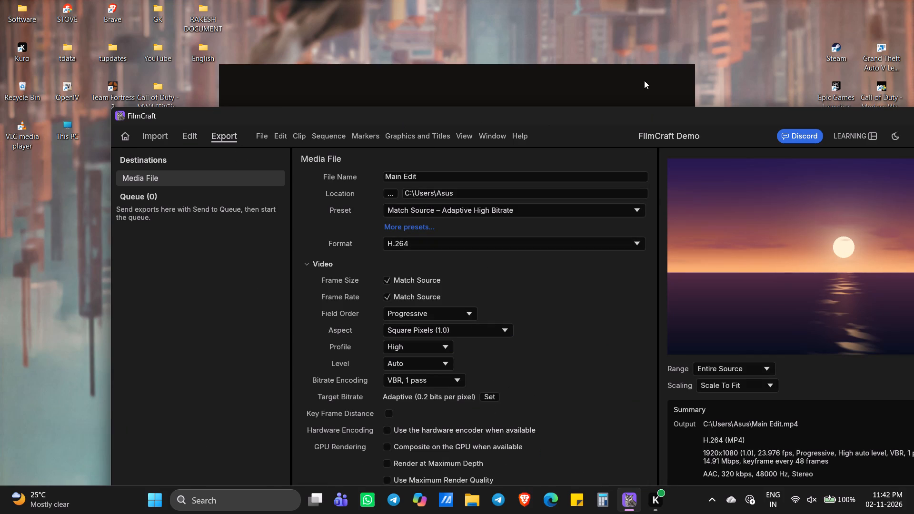
pyautogui.moveTo(793, 115); pyautogui.dragTo(745, 60)
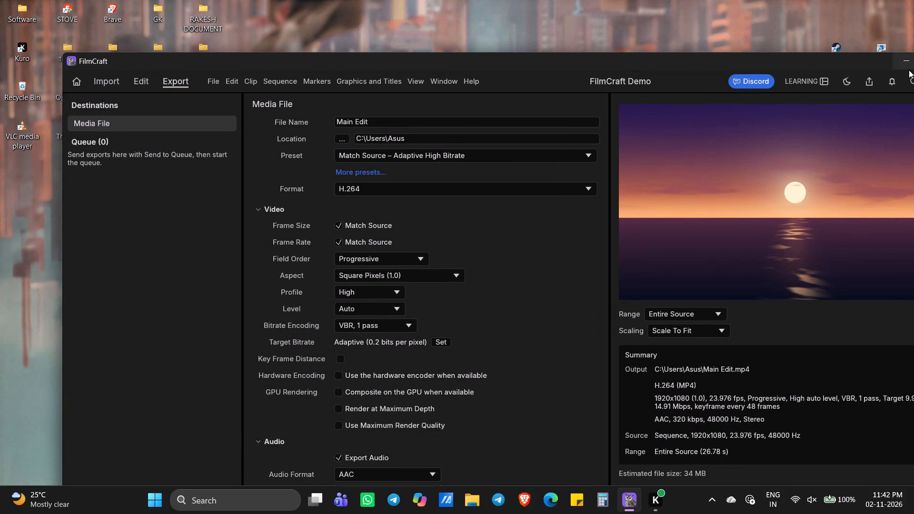
pyautogui.moveTo(854, 63); pyautogui.dragTo(808, 52)
pyautogui.click(893, 47)
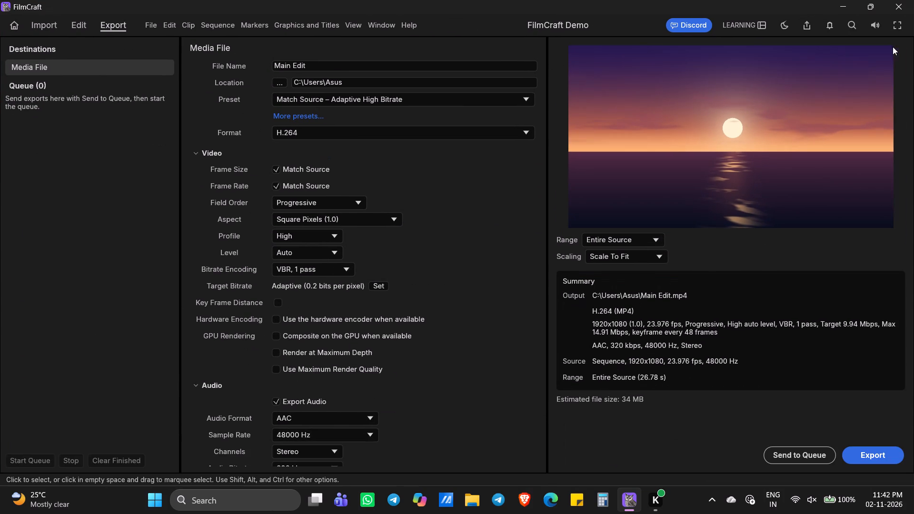
pyautogui.scroll(-1, 116, 489)
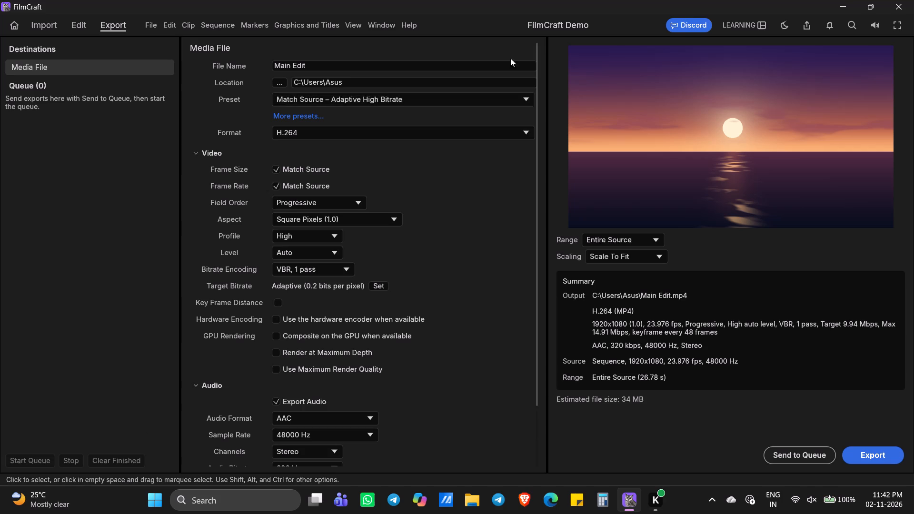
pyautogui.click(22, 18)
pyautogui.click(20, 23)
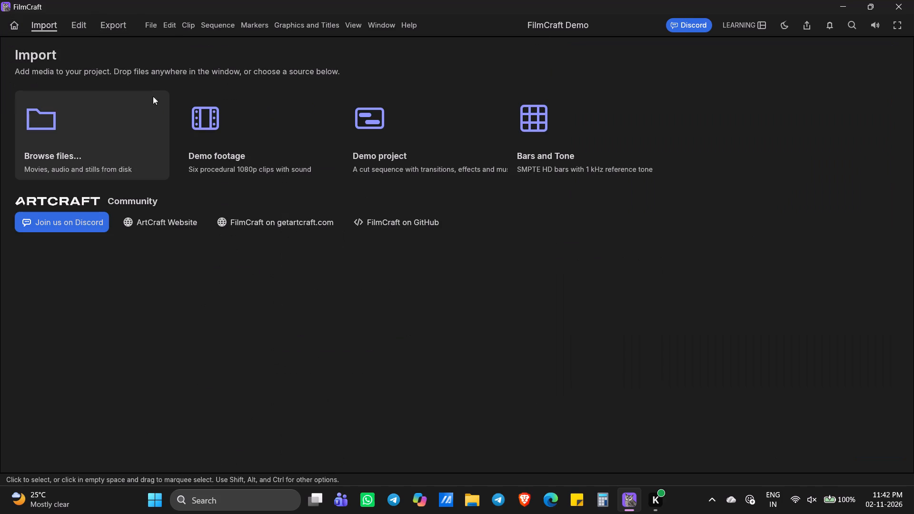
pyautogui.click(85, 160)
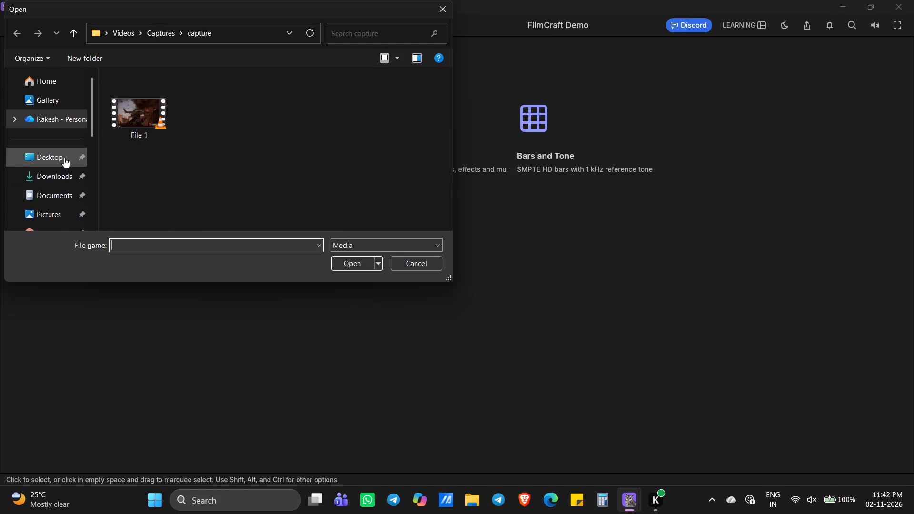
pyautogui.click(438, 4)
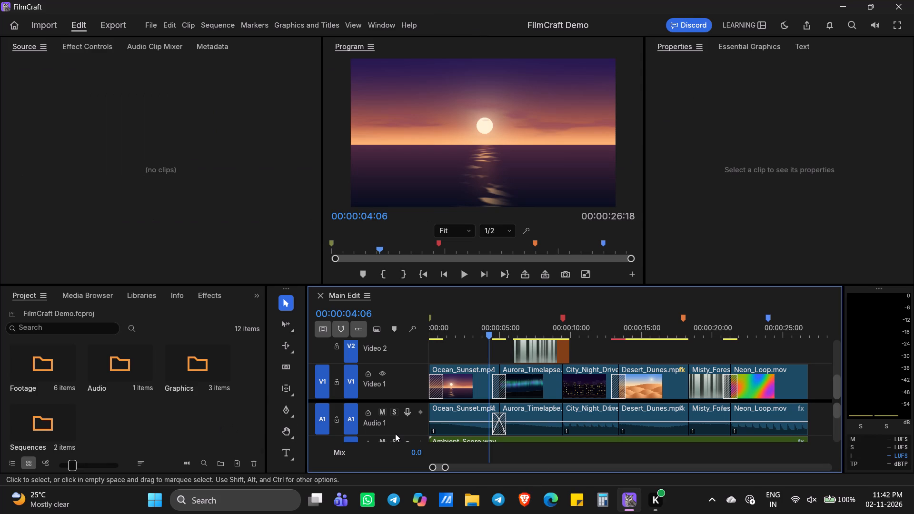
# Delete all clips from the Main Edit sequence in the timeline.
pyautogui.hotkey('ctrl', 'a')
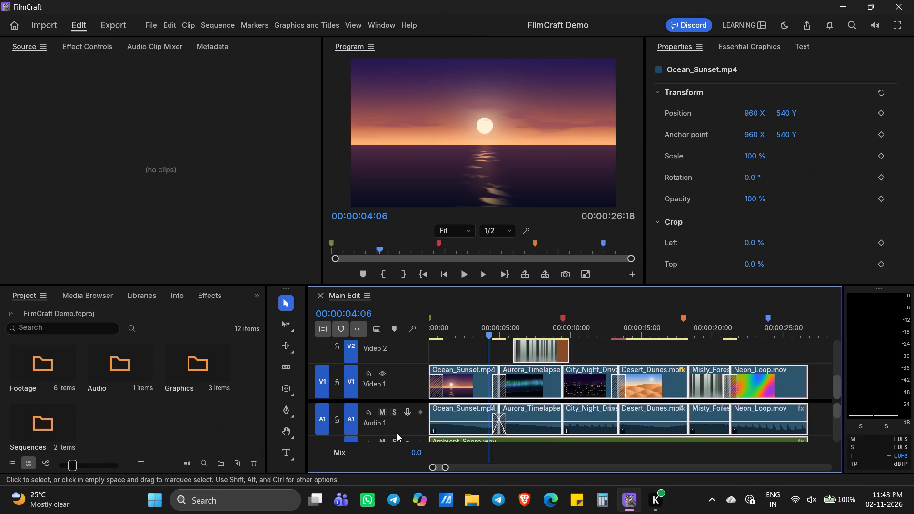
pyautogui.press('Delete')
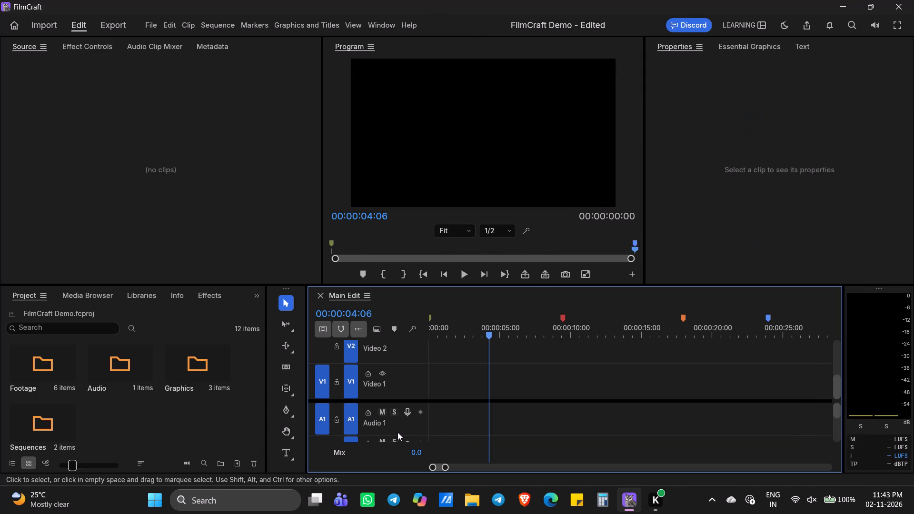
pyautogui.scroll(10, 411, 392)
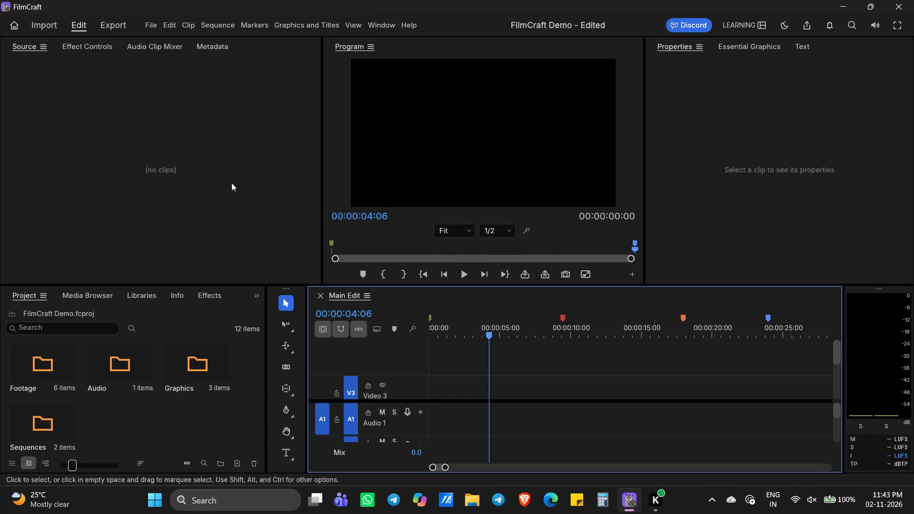
# Create a new empty project to replace the FilmCraft Demo project.
pyautogui.click(105, 20)
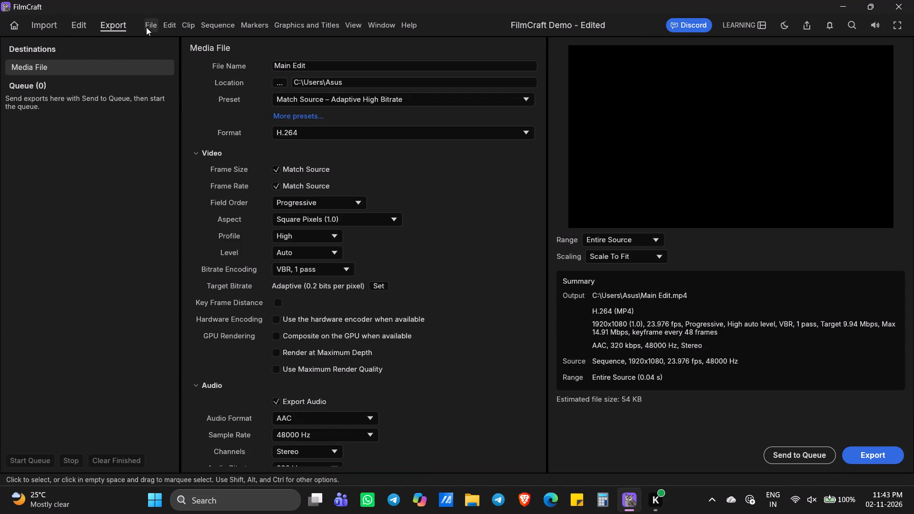
pyautogui.click(147, 26)
pyautogui.click(160, 47)
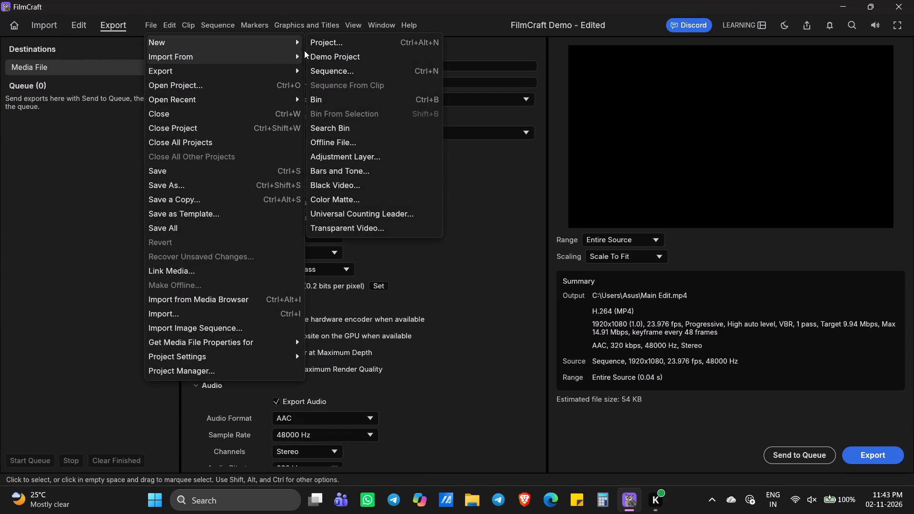
pyautogui.click(319, 43)
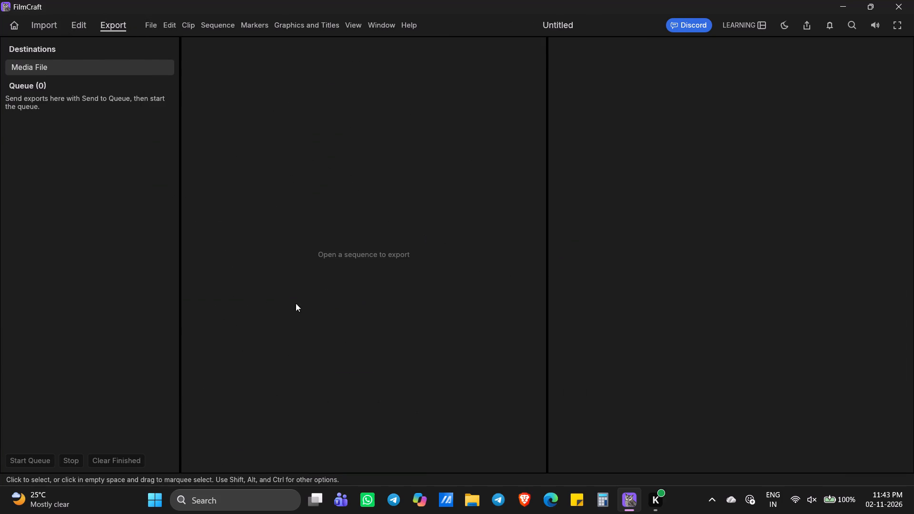
pyautogui.click(287, 242)
pyautogui.click(378, 243)
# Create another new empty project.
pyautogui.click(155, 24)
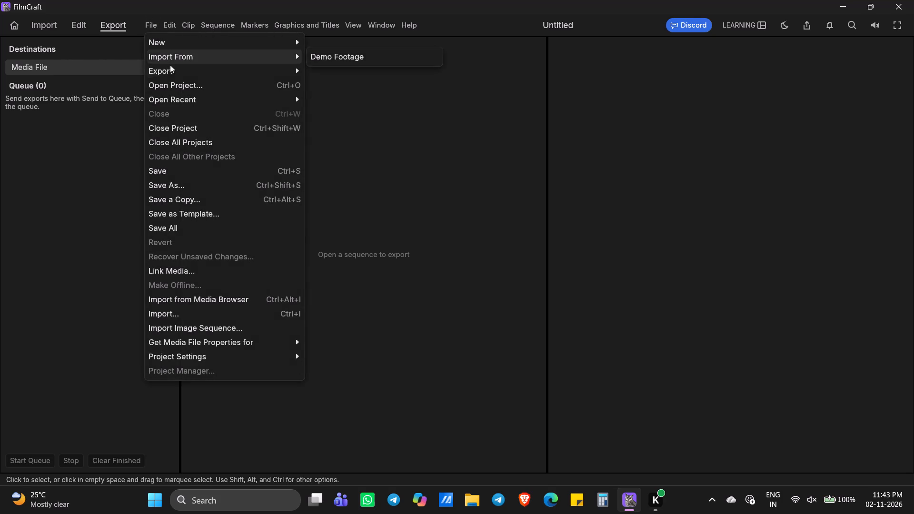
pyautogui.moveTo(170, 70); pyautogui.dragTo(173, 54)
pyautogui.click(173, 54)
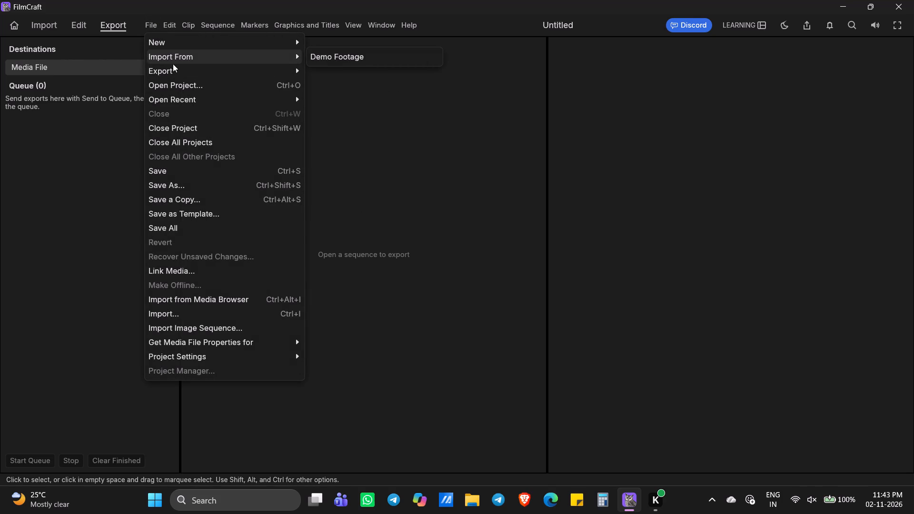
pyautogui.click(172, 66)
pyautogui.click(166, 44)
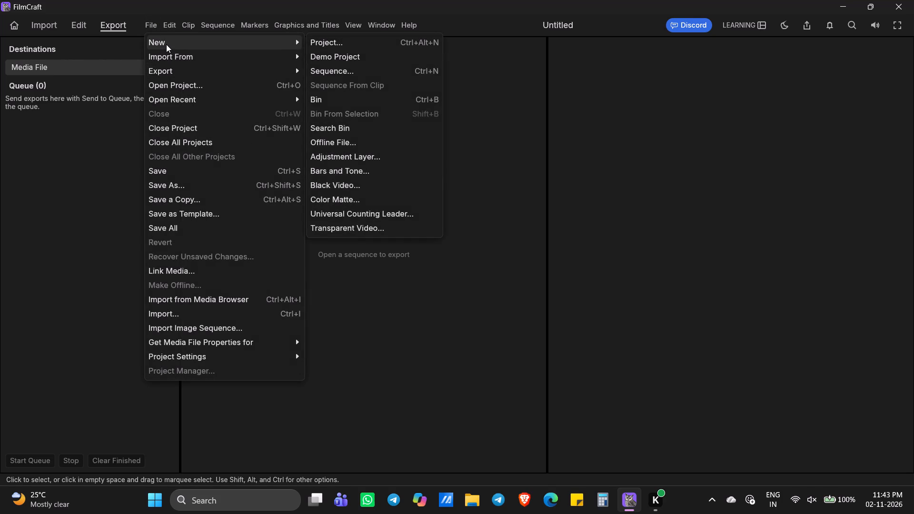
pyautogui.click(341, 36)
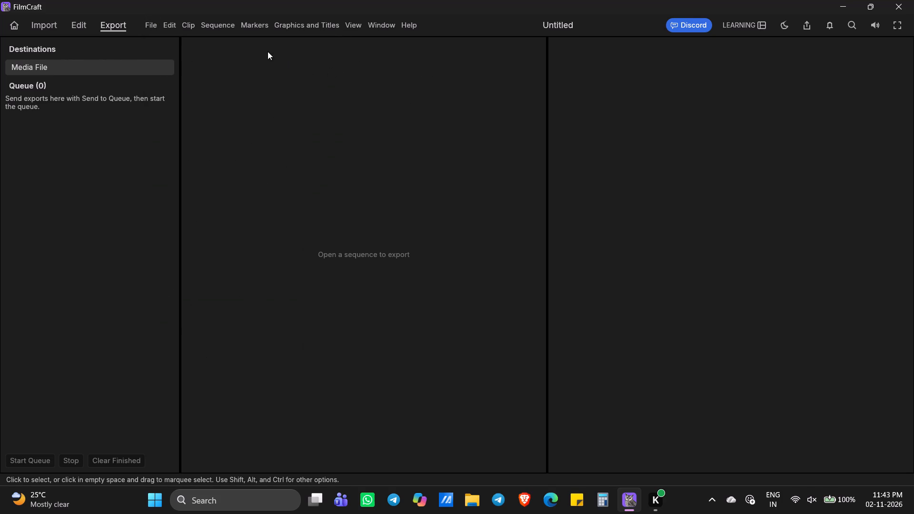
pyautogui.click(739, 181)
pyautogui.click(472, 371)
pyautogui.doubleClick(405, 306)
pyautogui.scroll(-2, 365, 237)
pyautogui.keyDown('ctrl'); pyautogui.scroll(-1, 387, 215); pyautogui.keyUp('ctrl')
# Import the Call of Duty Modern Warfare 4 video dated 2026-10-21 from the Captures folder in Videos.
pyautogui.click(54, 28)
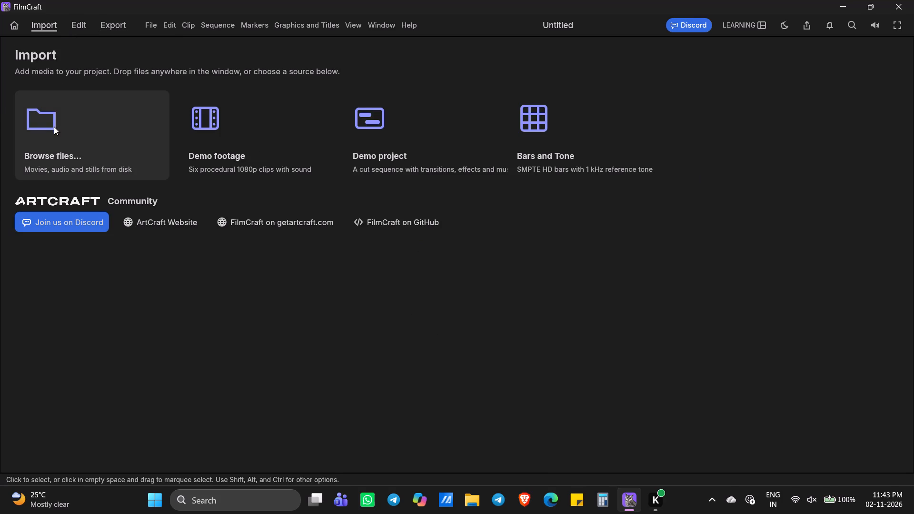
pyautogui.click(58, 136)
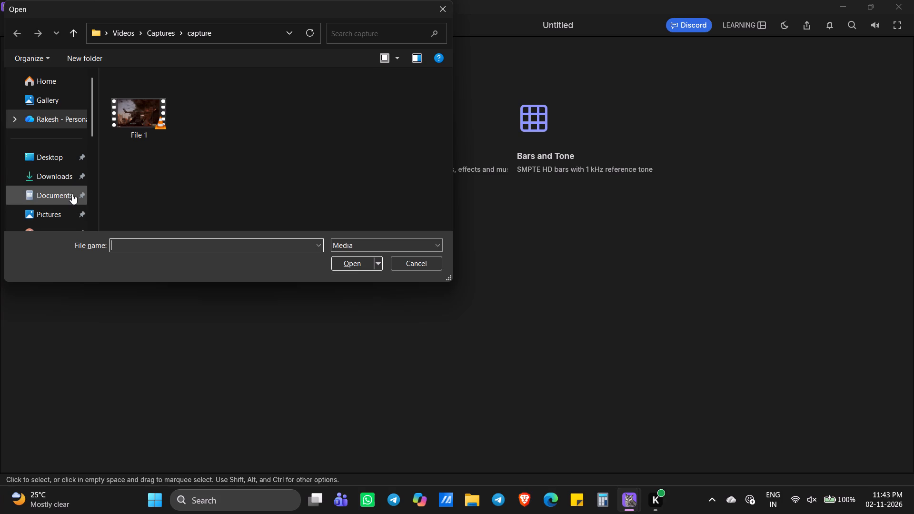
pyautogui.scroll(-1, 72, 193)
pyautogui.click(61, 134)
pyautogui.click(61, 152)
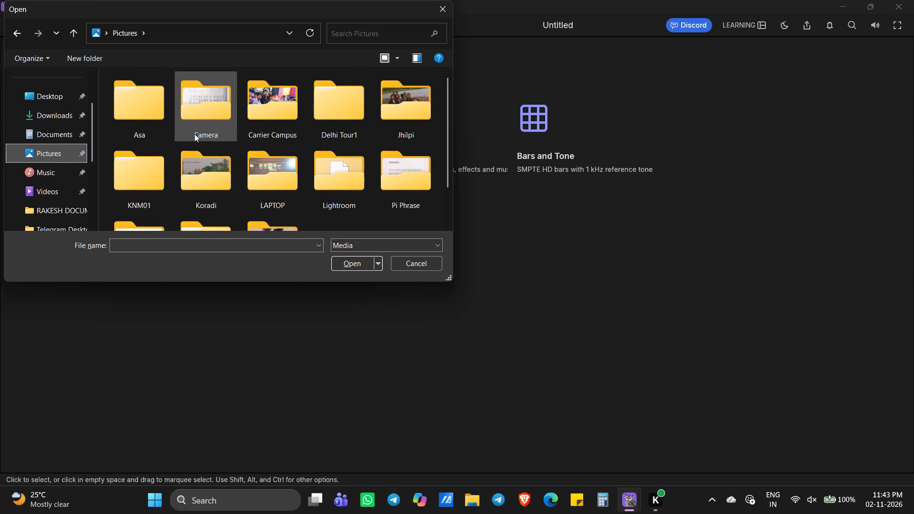
pyautogui.scroll(-1, 276, 150)
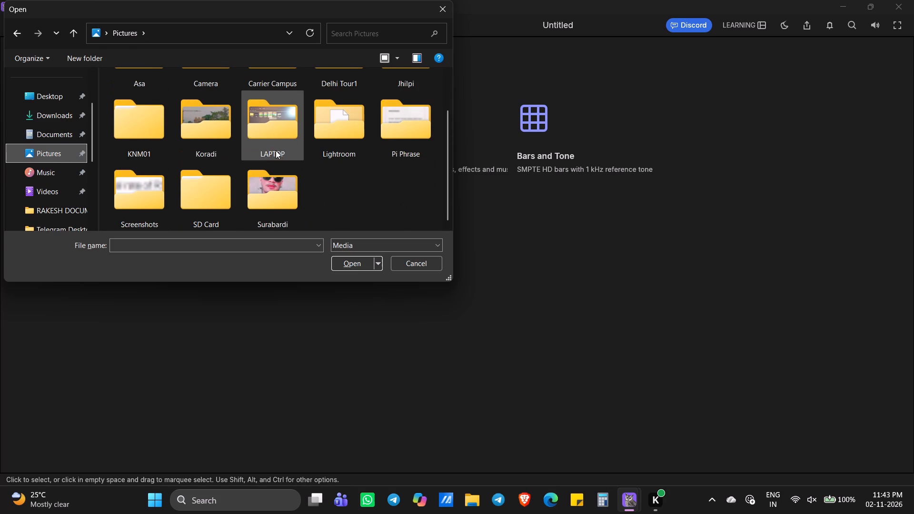
pyautogui.click(71, 189)
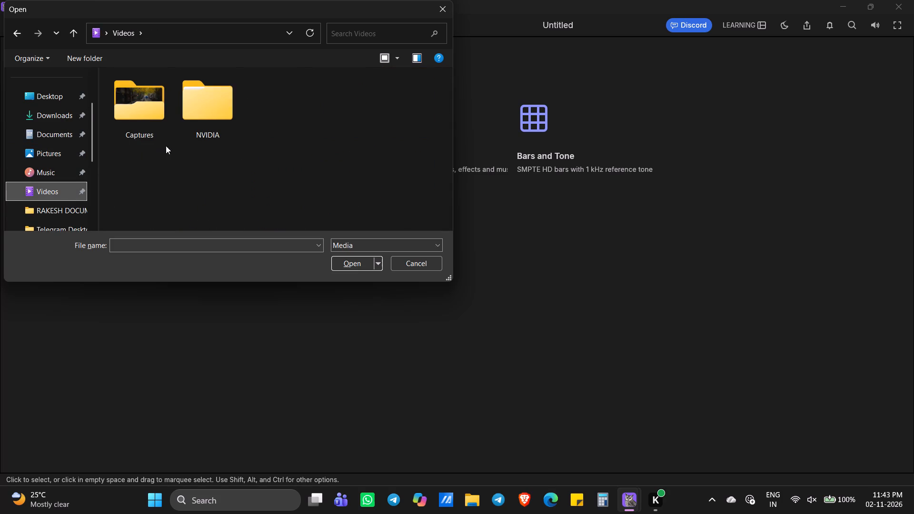
pyautogui.doubleClick(161, 127)
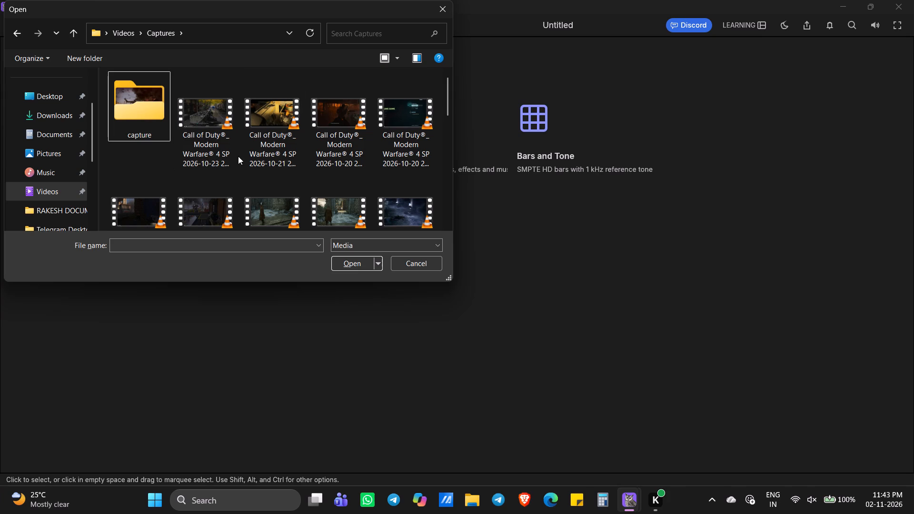
pyautogui.click(278, 159)
pyautogui.doubleClick(277, 158)
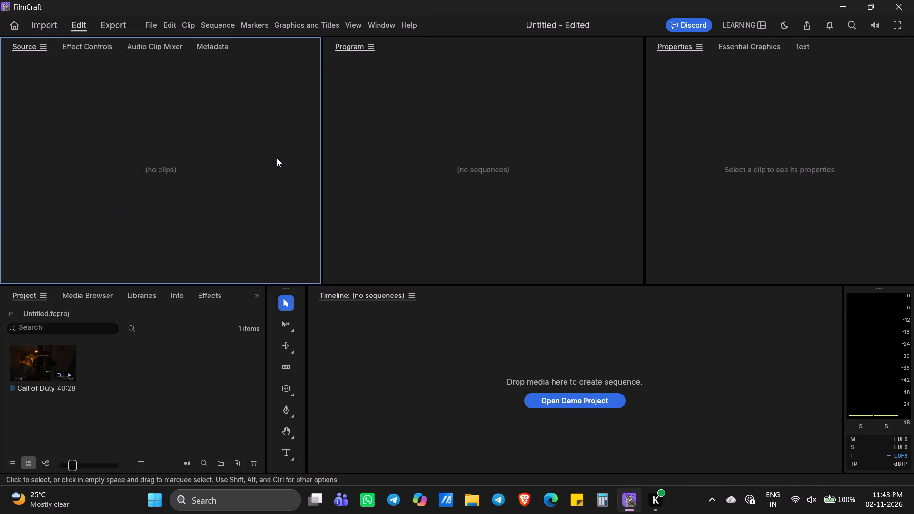
# Place the imported Call of Duty clip in the empty timeline to create a sequence from it.
pyautogui.click(17, 376)
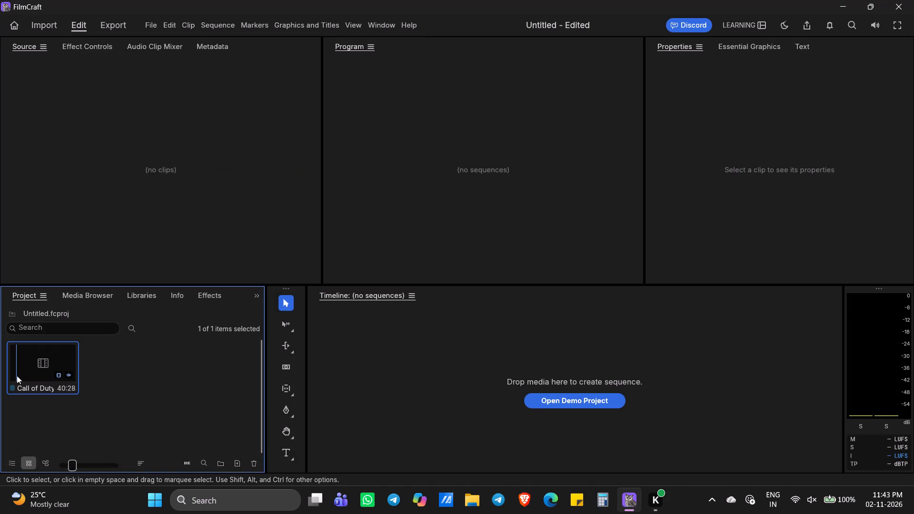
pyautogui.moveTo(29, 374); pyautogui.dragTo(437, 374)
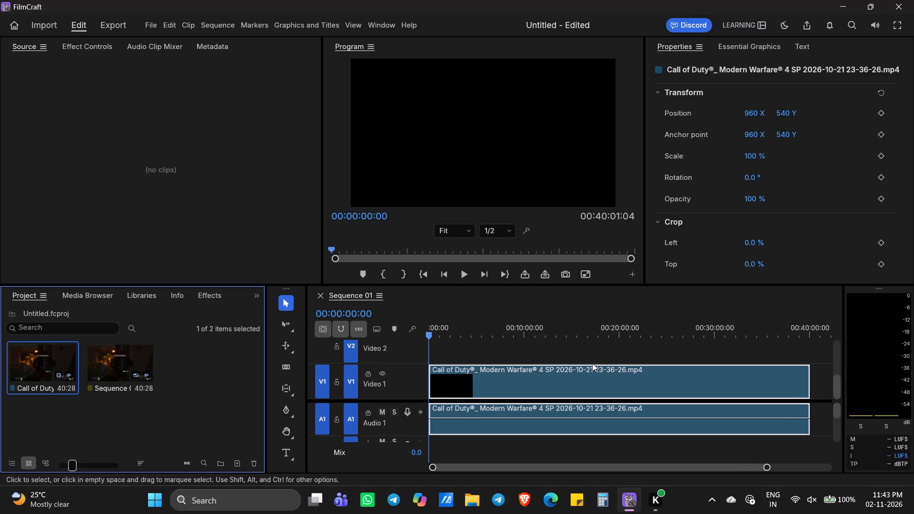
# Play the new sequence from its start to preview the gameplay footage.
pyautogui.click(468, 273)
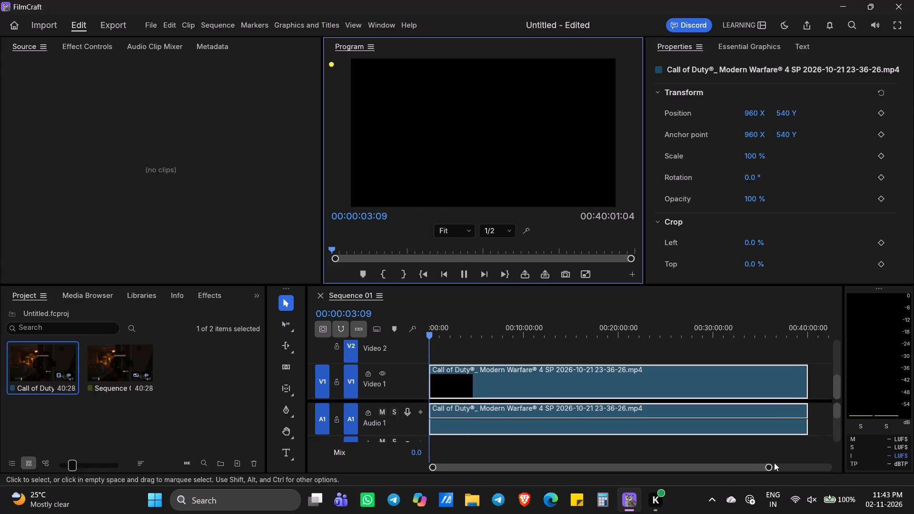
pyautogui.moveTo(770, 465); pyautogui.dragTo(457, 462)
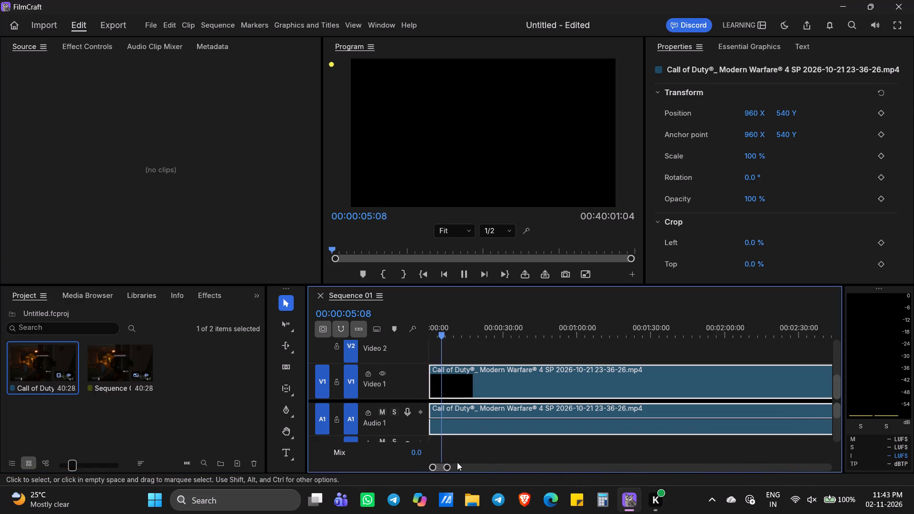
pyautogui.moveTo(457, 462); pyautogui.dragTo(484, 458)
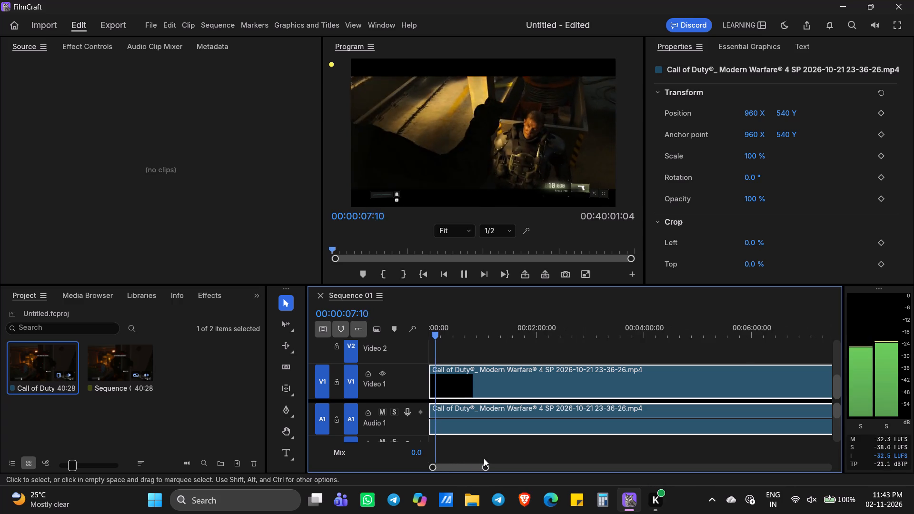
pyautogui.moveTo(484, 458); pyautogui.dragTo(485, 458)
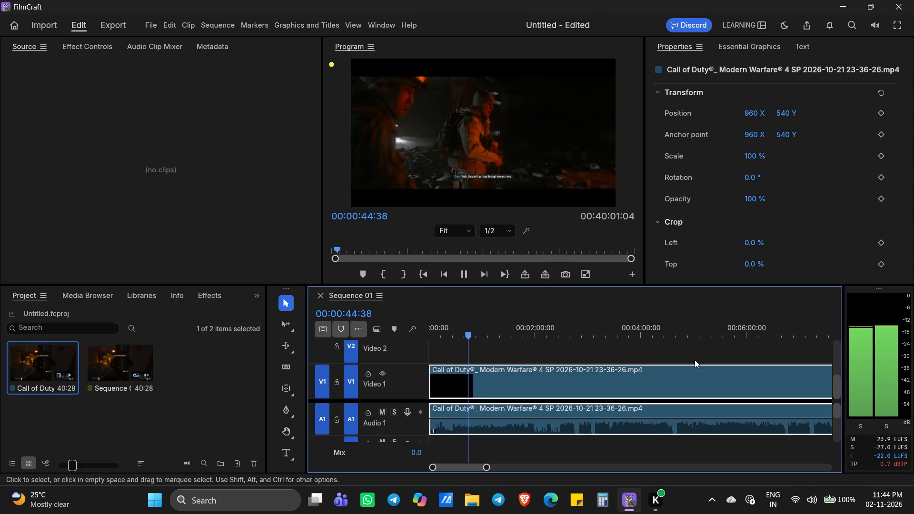
# Switch to the Kuro application.
pyautogui.click(666, 500)
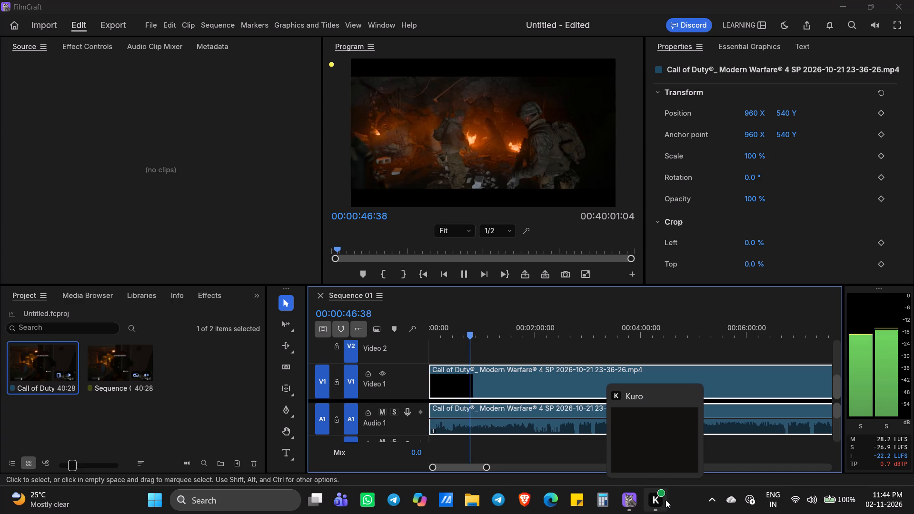
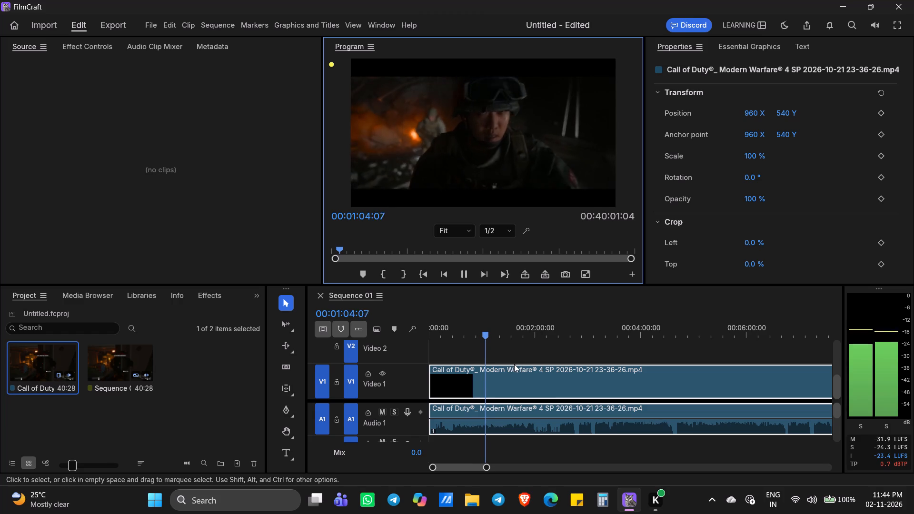
# Scrub and briefly play the sequence between about two and three minutes to find where the menu screens end and gameplay resumes.
pyautogui.click(534, 339)
pyautogui.click(534, 339)
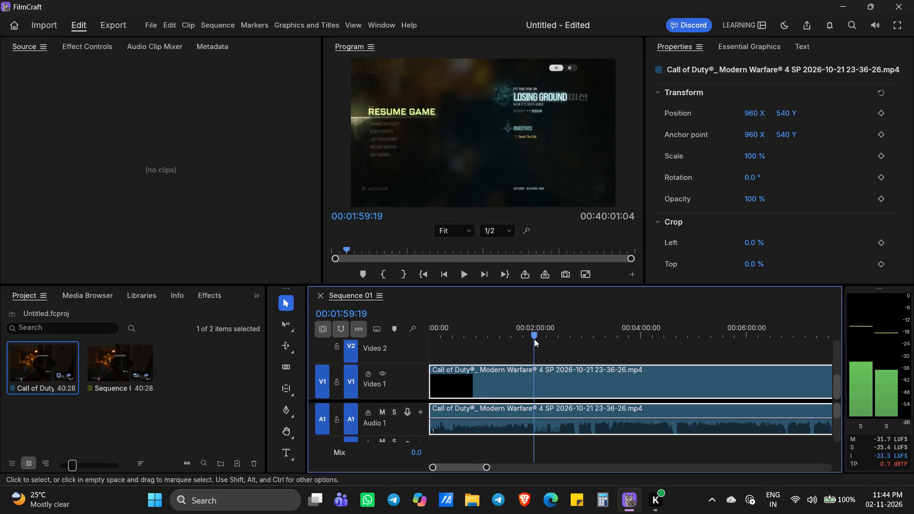
pyautogui.press('space')
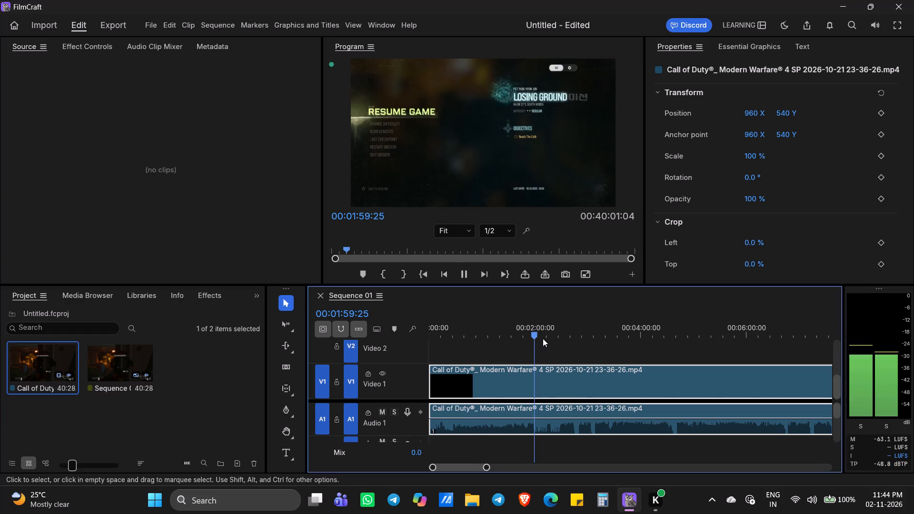
pyautogui.click(543, 338)
pyautogui.press('space')
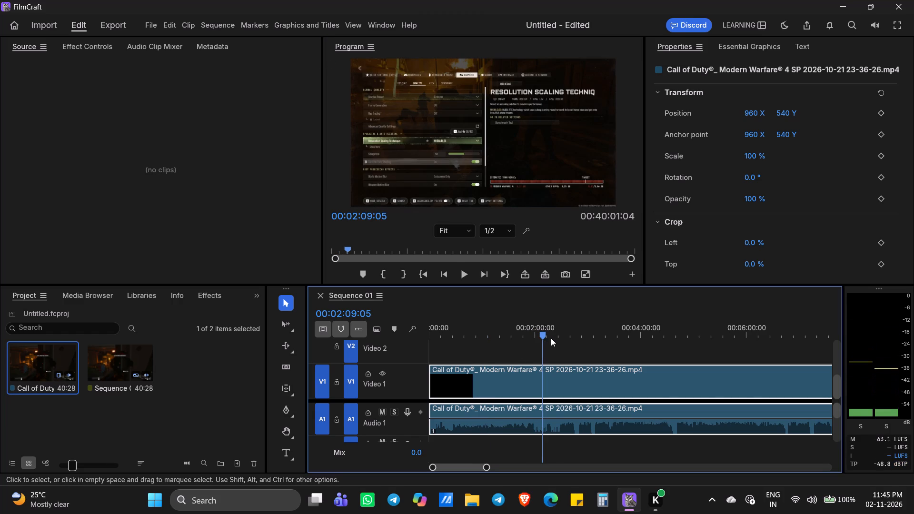
pyautogui.click(556, 338)
pyautogui.press('space')
pyautogui.press('space')
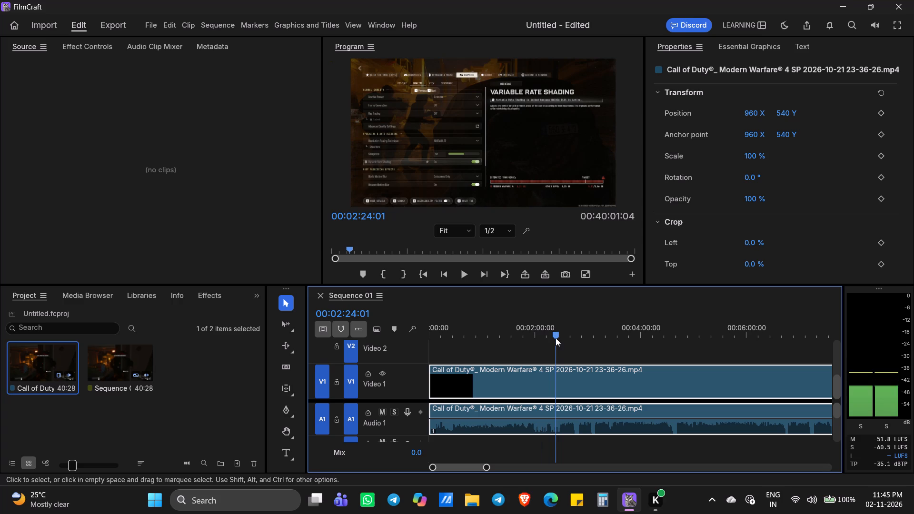
pyautogui.press('space')
pyautogui.click(568, 336)
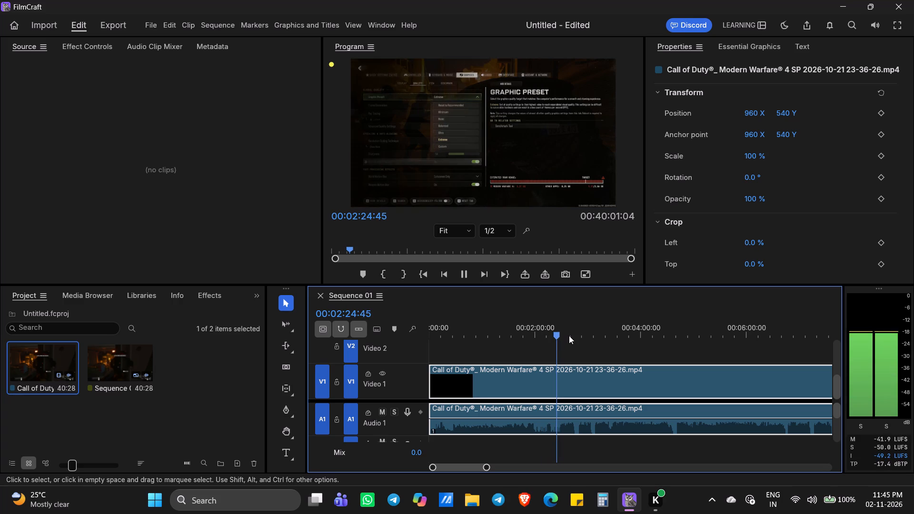
pyautogui.click(593, 336)
pyautogui.click(571, 340)
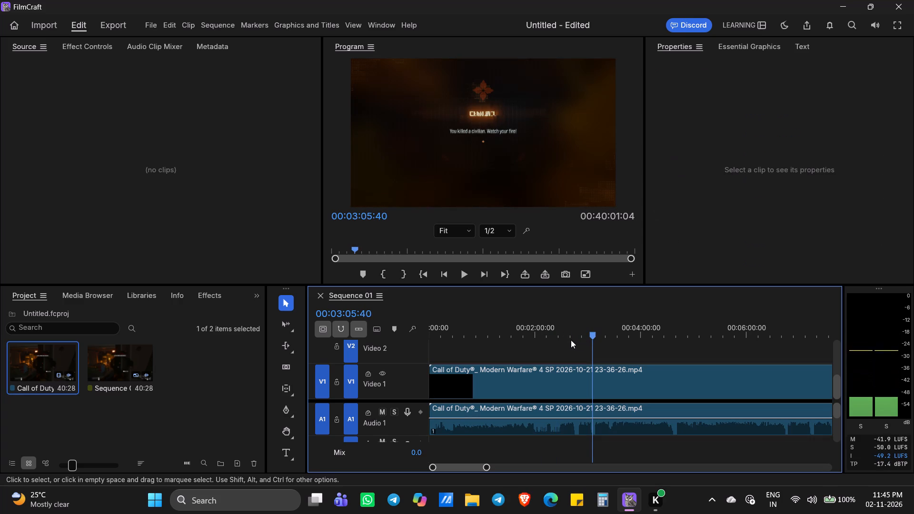
pyautogui.click(572, 338)
pyautogui.click(572, 337)
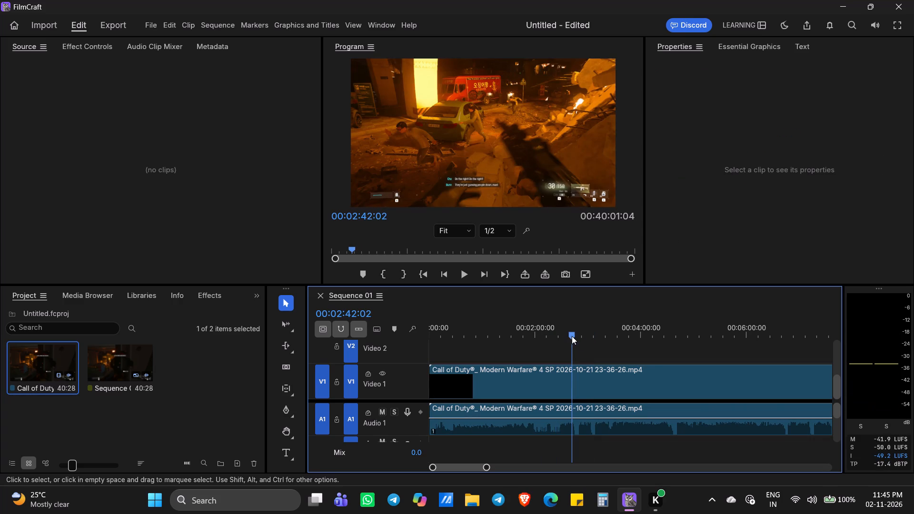
# Split the Call of Duty clip at 00:02:29:30 and delete the portion before the cut.
pyautogui.click(560, 336)
pyautogui.press('space')
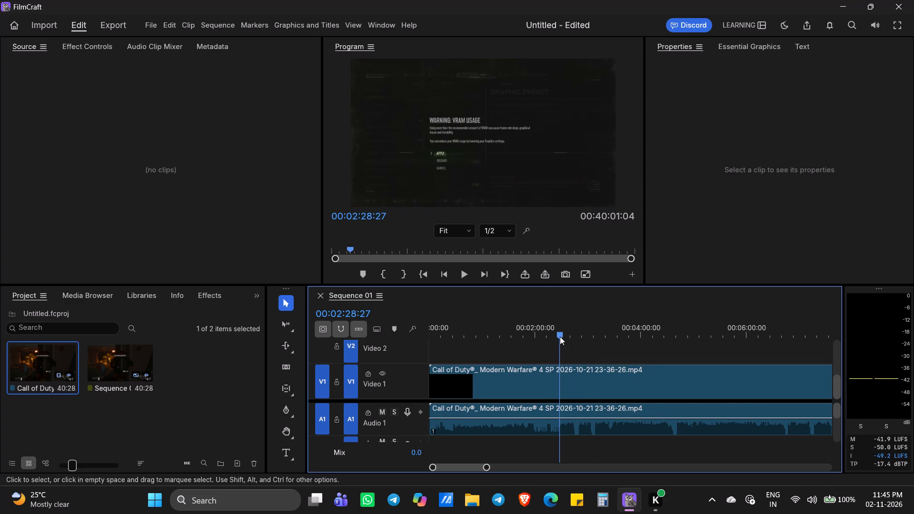
pyautogui.press('space')
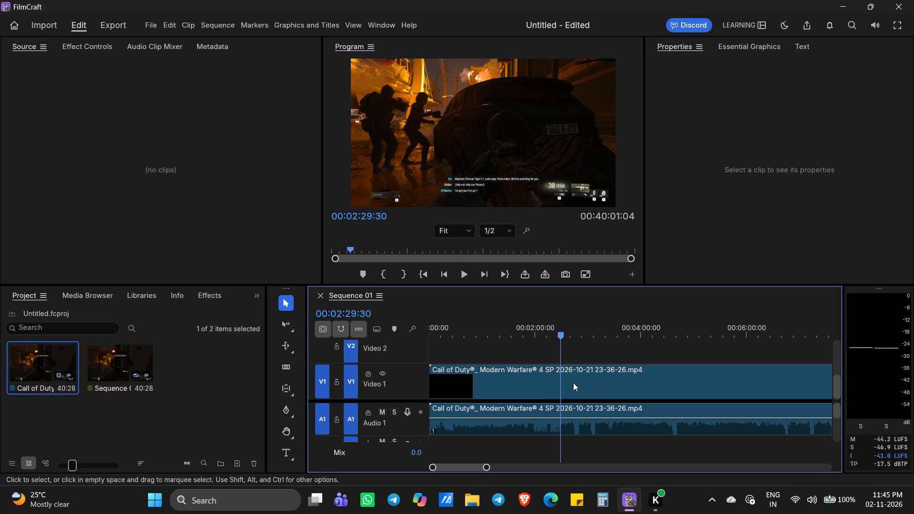
pyautogui.press('c')
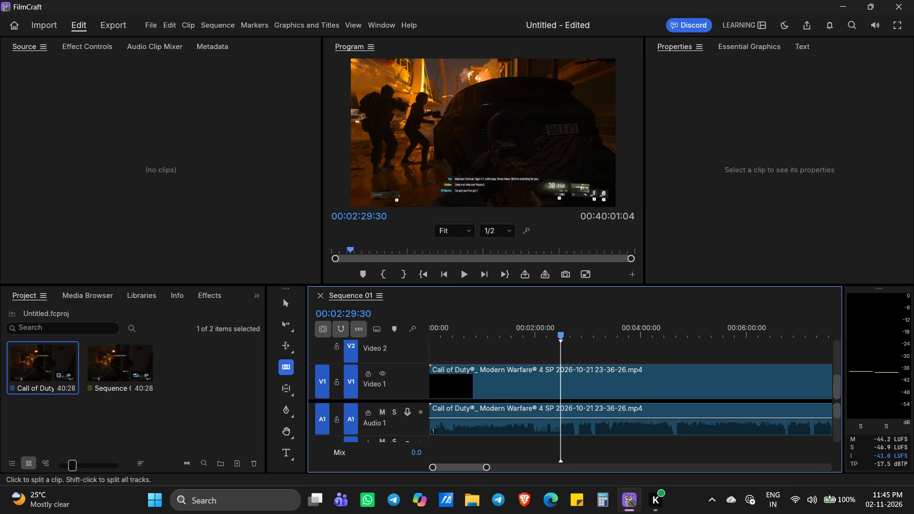
pyautogui.click(559, 375)
pyautogui.rightClick(543, 392)
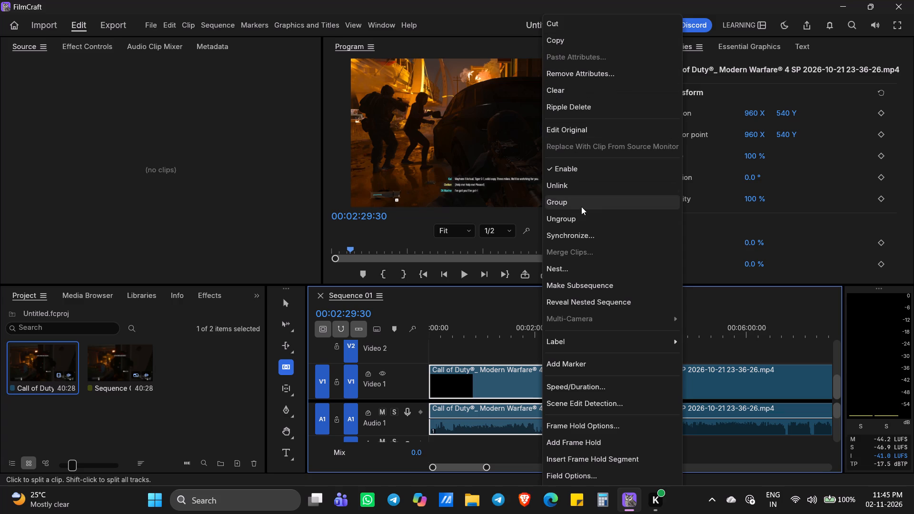
pyautogui.press('Delete')
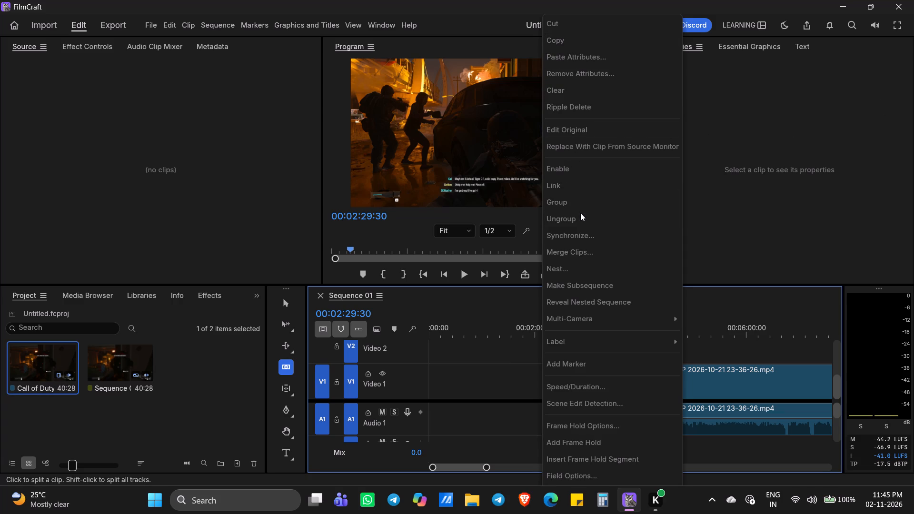
pyautogui.click(505, 338)
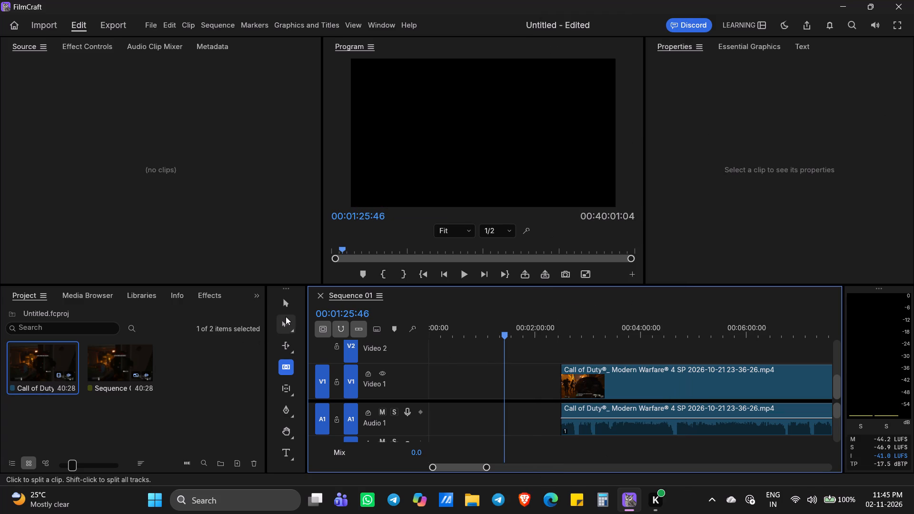
# Move the remaining Call of Duty clip to the very start of the sequence.
pyautogui.click(286, 309)
pyautogui.moveTo(654, 388); pyautogui.dragTo(524, 394)
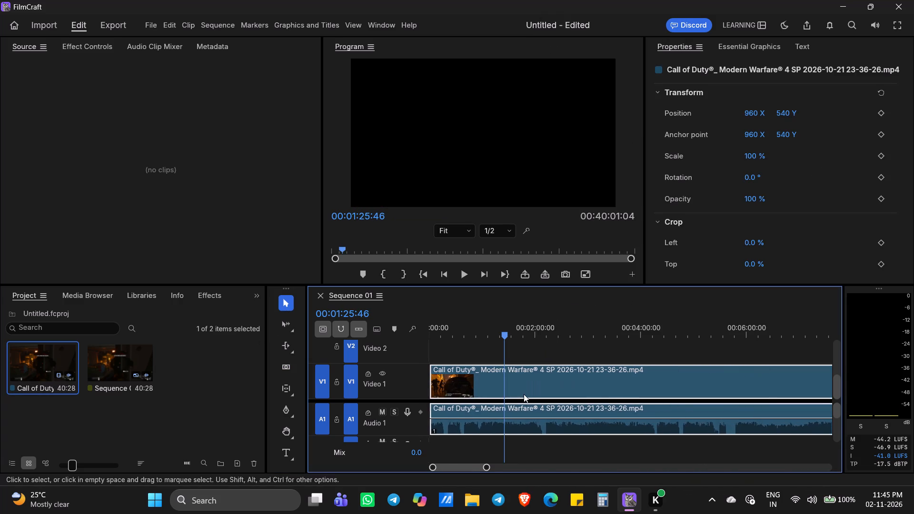
pyautogui.moveTo(524, 394); pyautogui.dragTo(525, 394)
pyautogui.moveTo(513, 387); pyautogui.dragTo(492, 387)
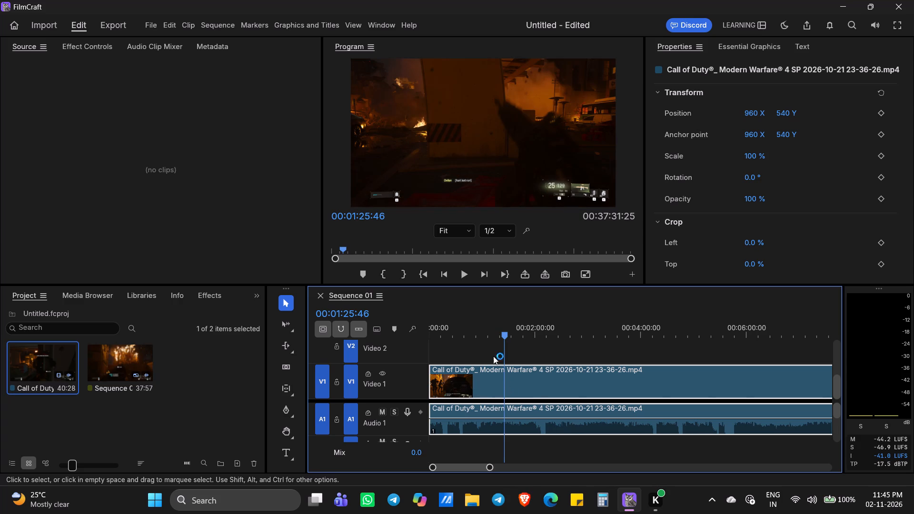
# Play the sequence from its start, split the clip at about 25 seconds and clear the portion before the cut.
pyautogui.moveTo(504, 335); pyautogui.dragTo(420, 334)
pyautogui.click(431, 333)
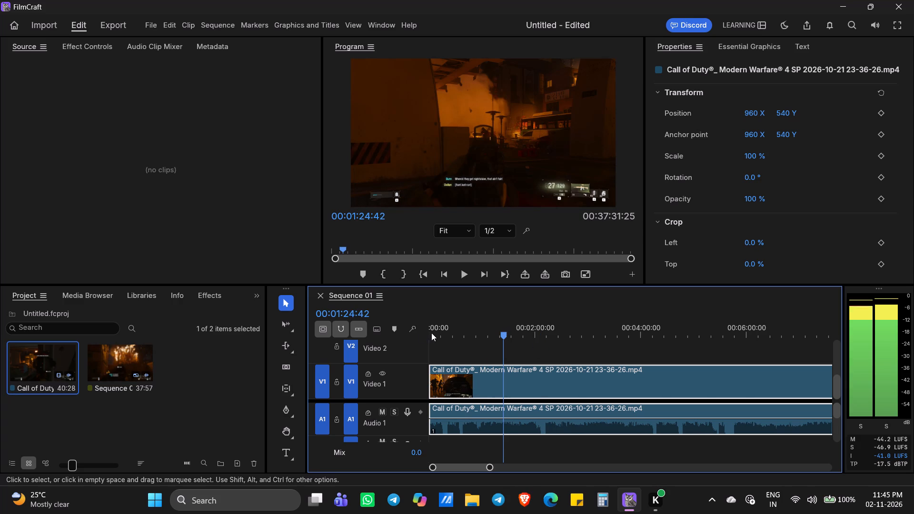
pyautogui.tripleClick(431, 333)
pyautogui.press('space')
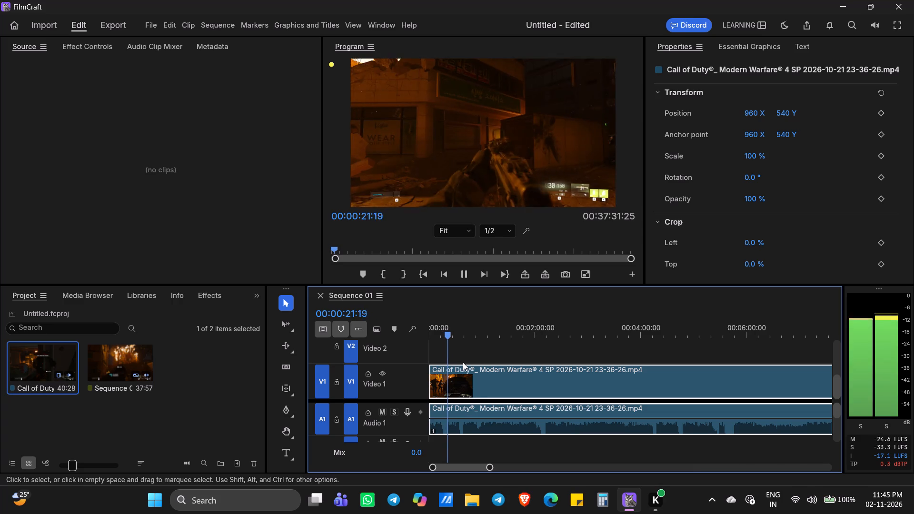
pyautogui.press('c')
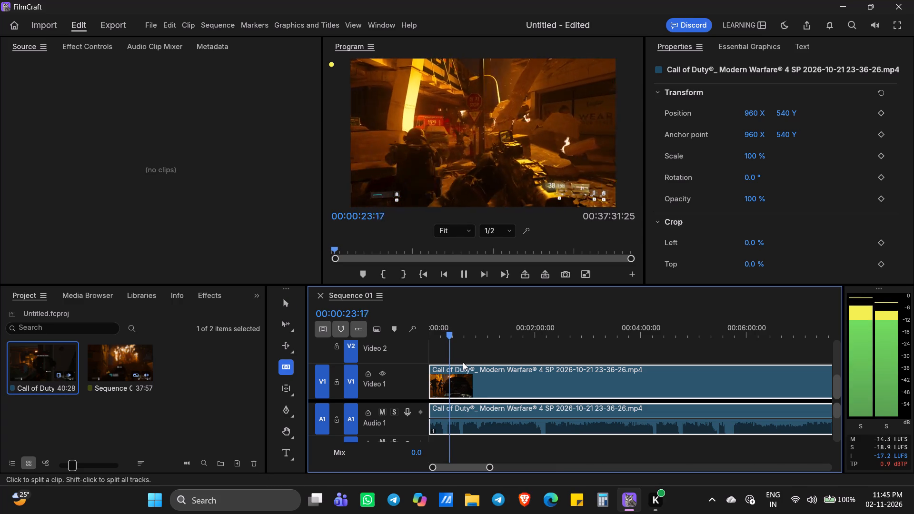
pyautogui.click(450, 384)
pyautogui.rightClick(441, 380)
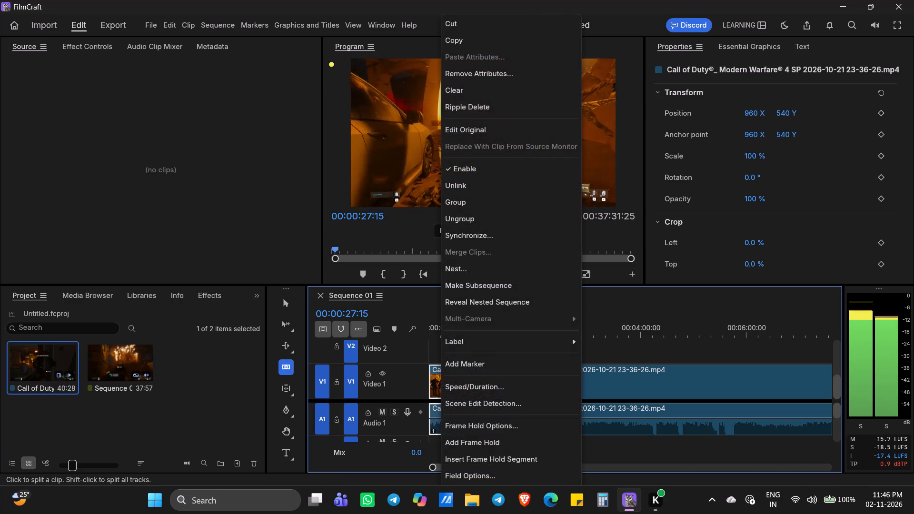
pyautogui.click(482, 97)
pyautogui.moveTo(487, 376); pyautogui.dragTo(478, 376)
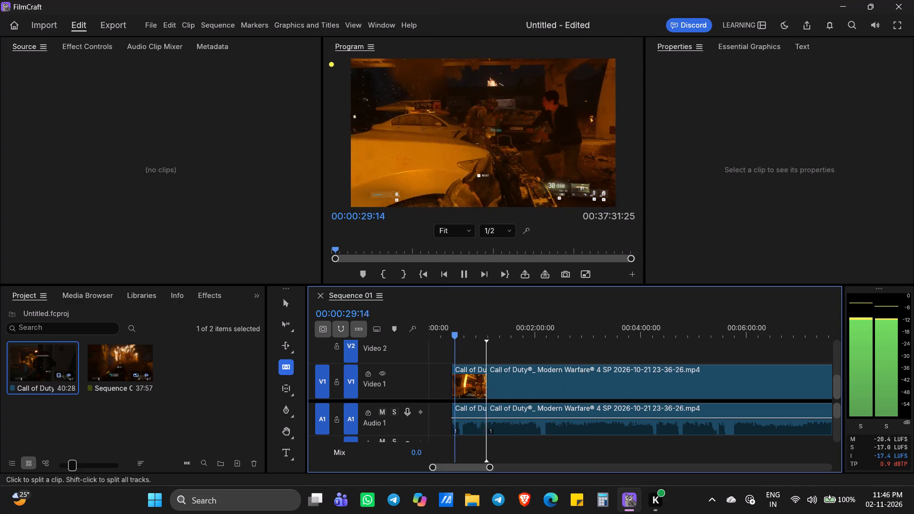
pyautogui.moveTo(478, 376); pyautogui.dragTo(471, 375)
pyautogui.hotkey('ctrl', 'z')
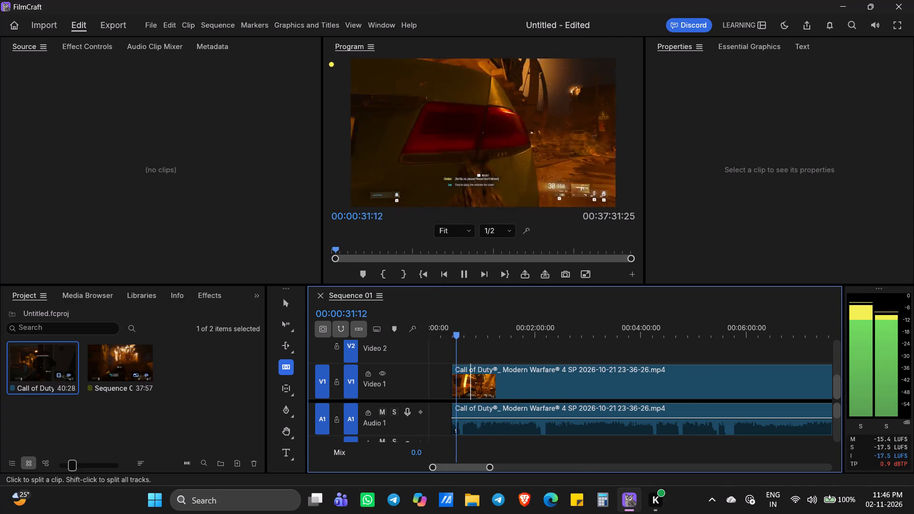
# Move the trimmed Call of Duty clip back to the start of the sequence to close the gap.
pyautogui.click(284, 306)
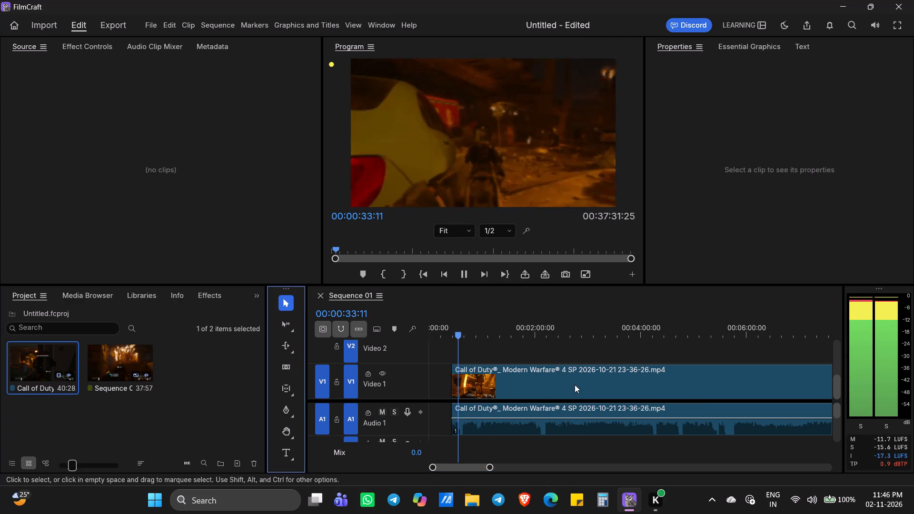
pyautogui.moveTo(575, 384); pyautogui.dragTo(522, 385)
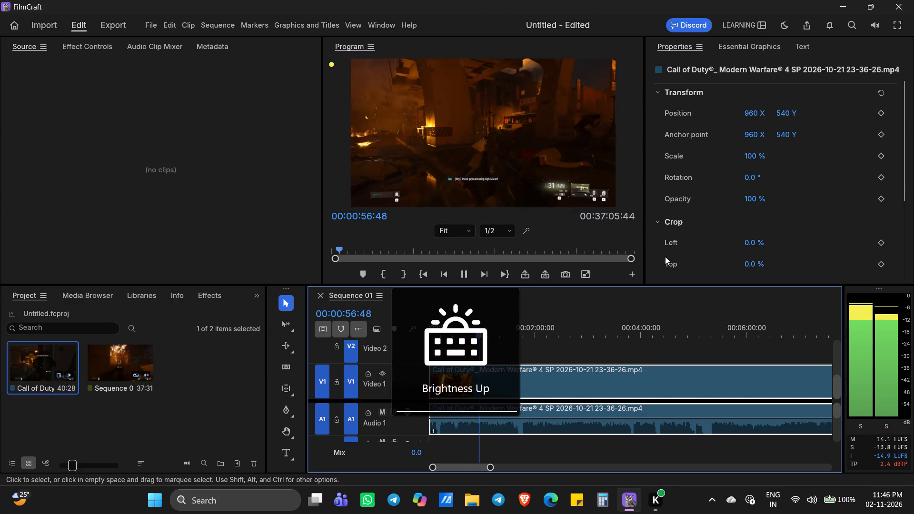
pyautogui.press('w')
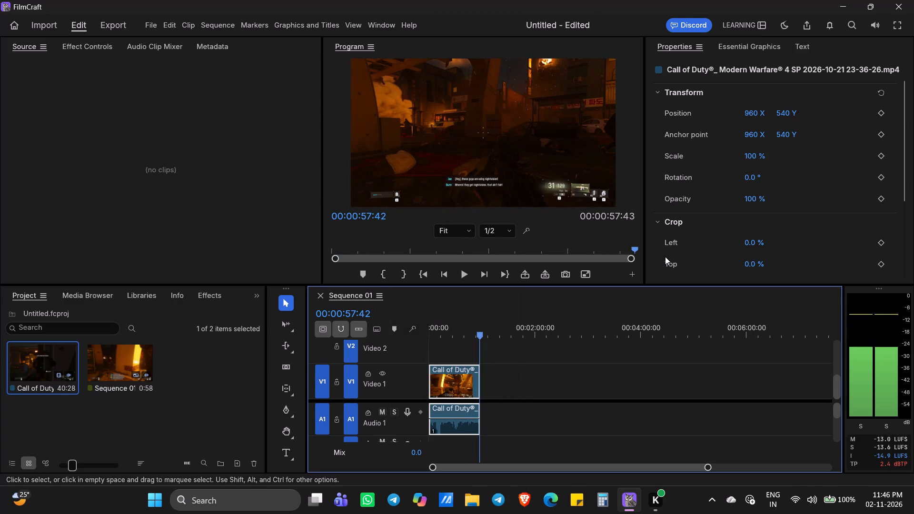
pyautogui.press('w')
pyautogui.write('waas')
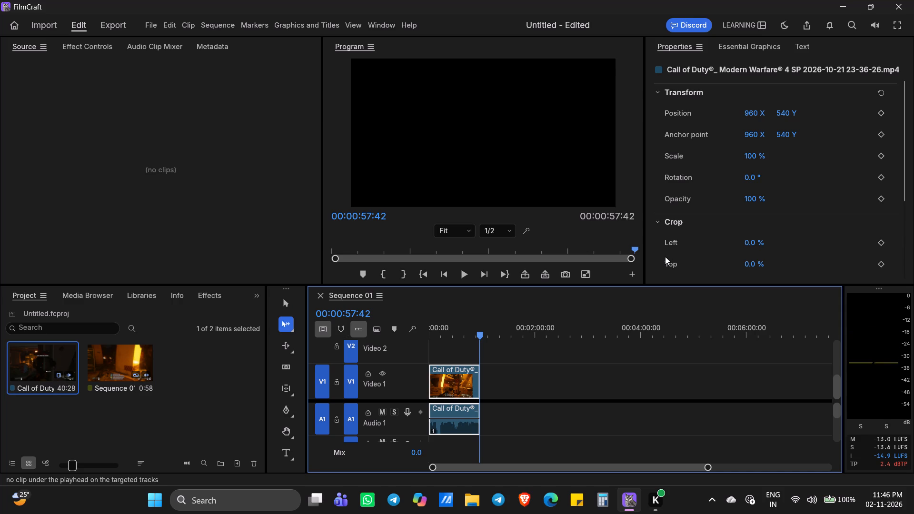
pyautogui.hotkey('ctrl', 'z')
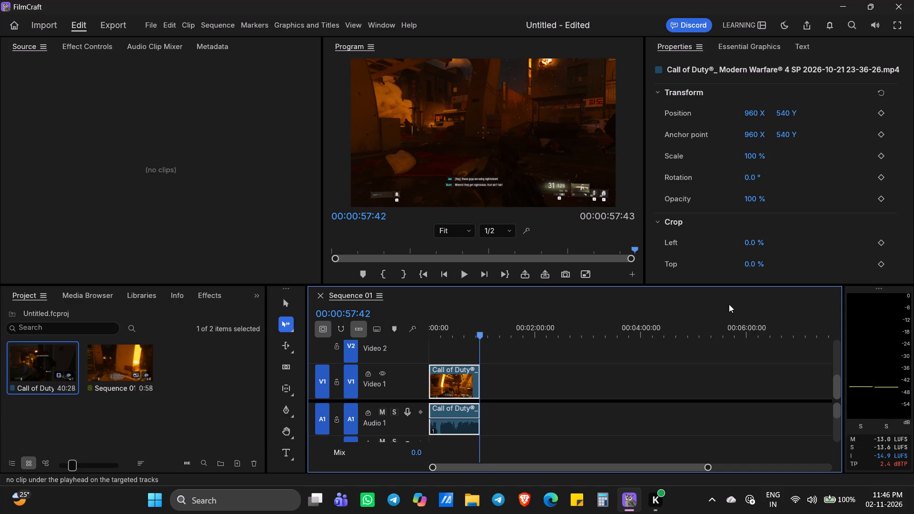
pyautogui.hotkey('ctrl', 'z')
# Play the sequence on from 00:00:57:42, pausing repeatedly to look for the next cut point, and stop at 00:01:11:08.
pyautogui.press('space')
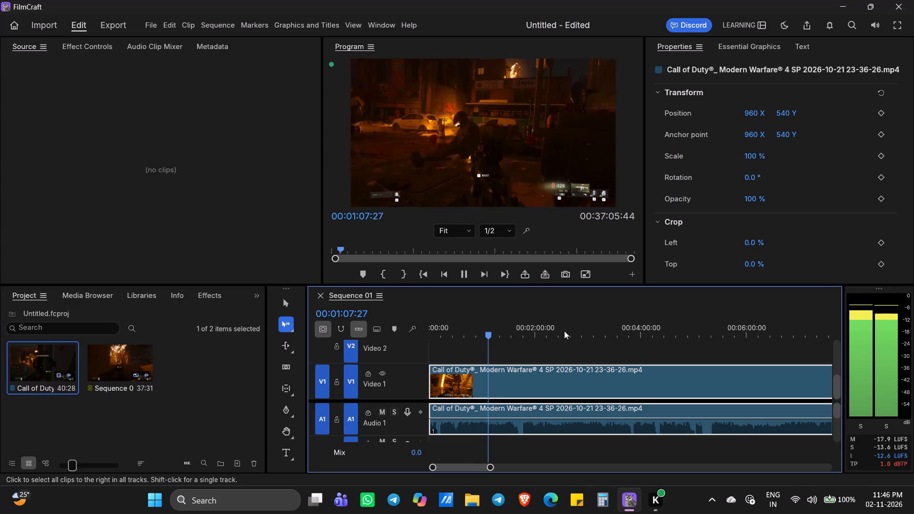
pyautogui.press('space')
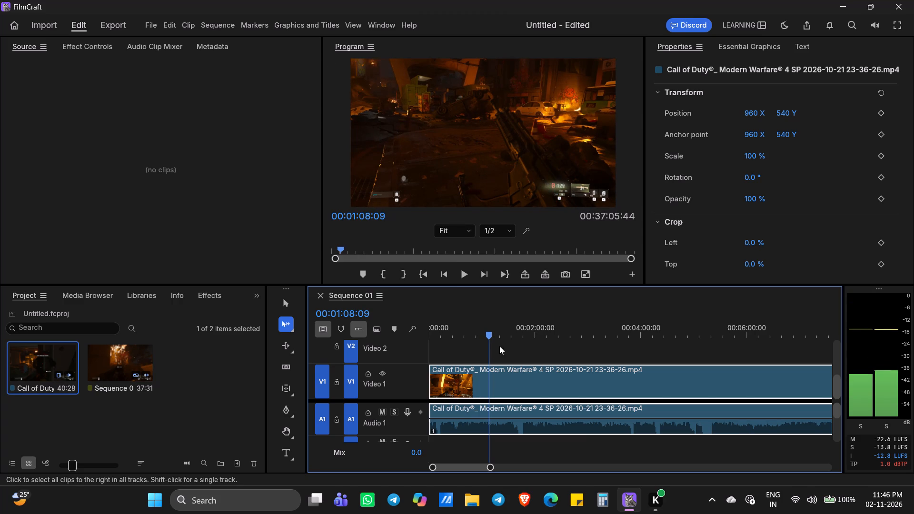
pyautogui.press('space')
pyautogui.press('space')
pyautogui.press('space')
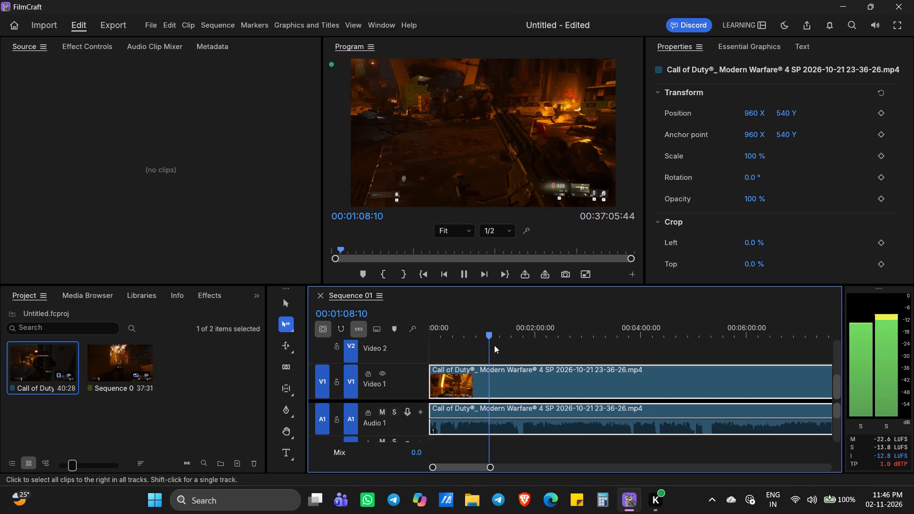
pyautogui.press('space')
pyautogui.press('space')
pyautogui.press('space')
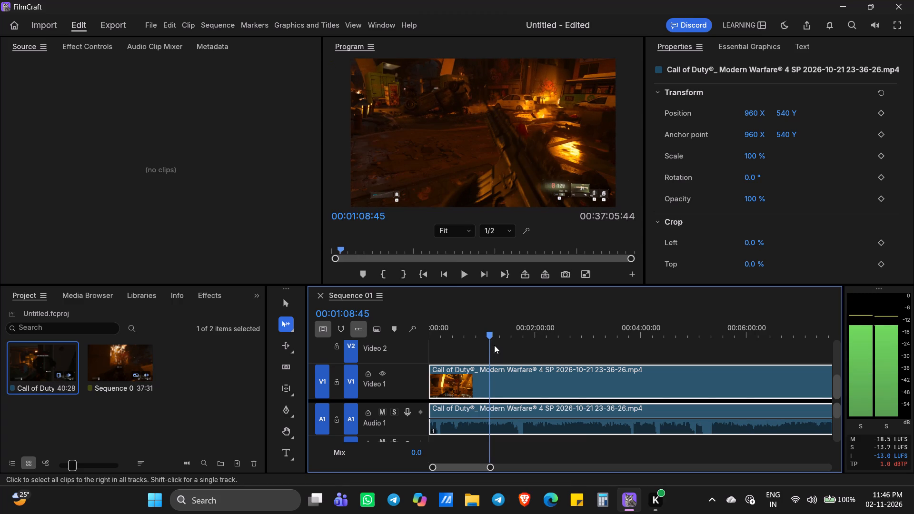
pyautogui.press('space')
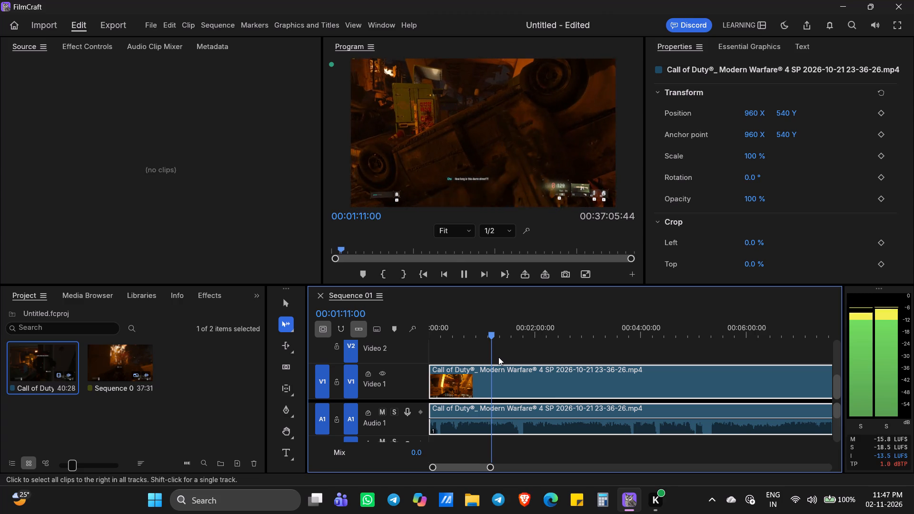
pyautogui.press('space')
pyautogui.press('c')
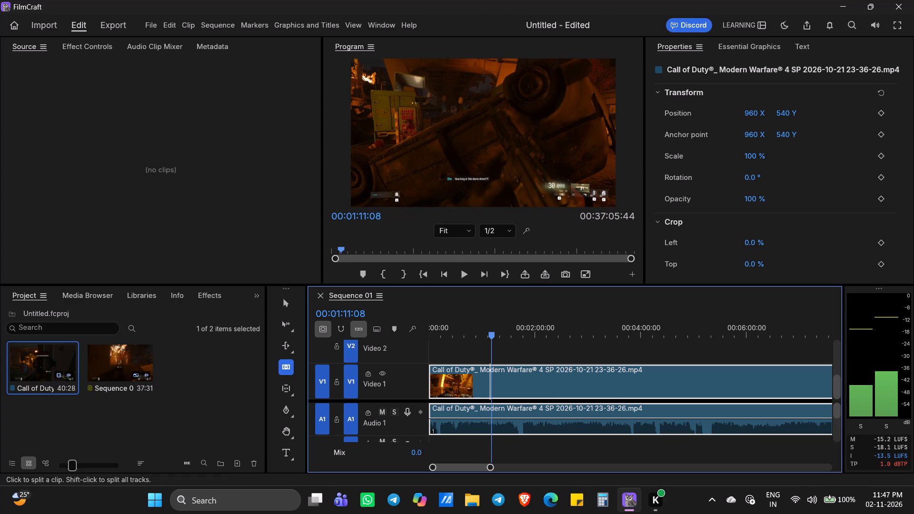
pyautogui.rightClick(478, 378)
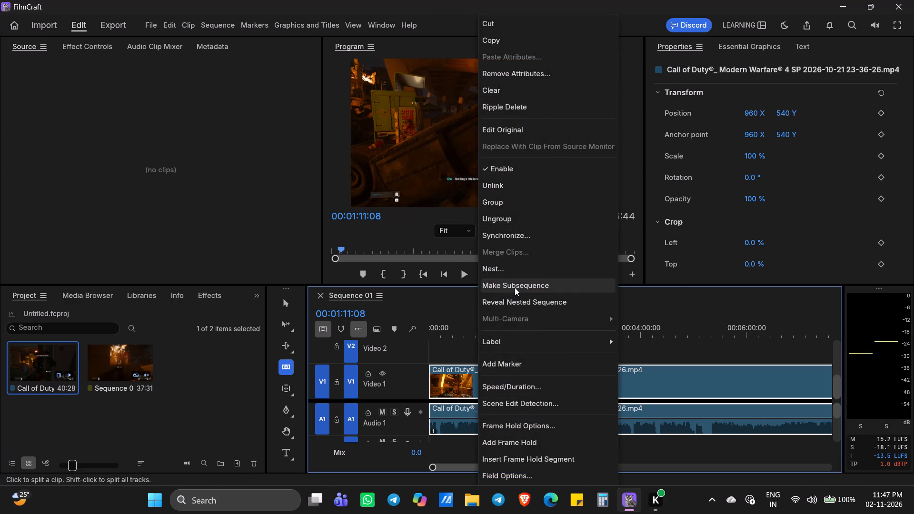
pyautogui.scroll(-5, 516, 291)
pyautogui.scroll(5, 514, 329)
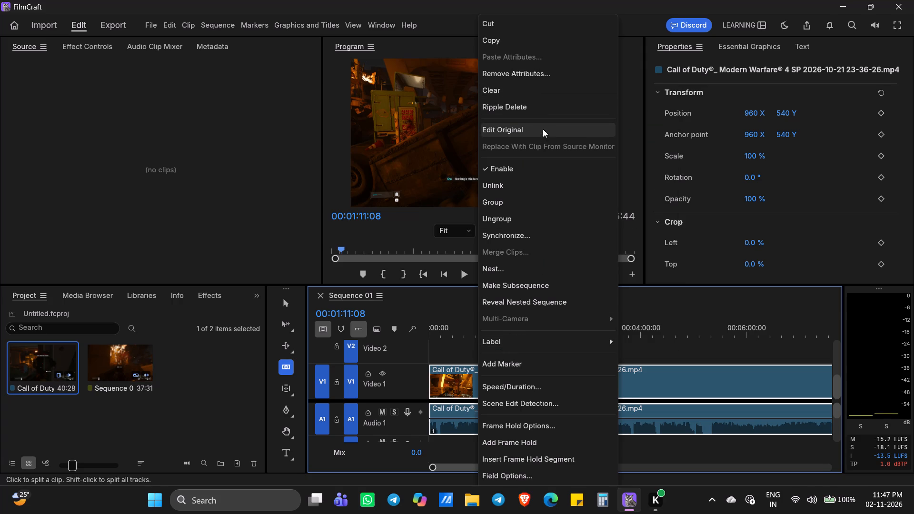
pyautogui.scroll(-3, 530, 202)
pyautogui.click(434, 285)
# Enlarge the Program monitor preview slightly by giving the timeline area less height.
pyautogui.moveTo(443, 282); pyautogui.dragTo(481, 177)
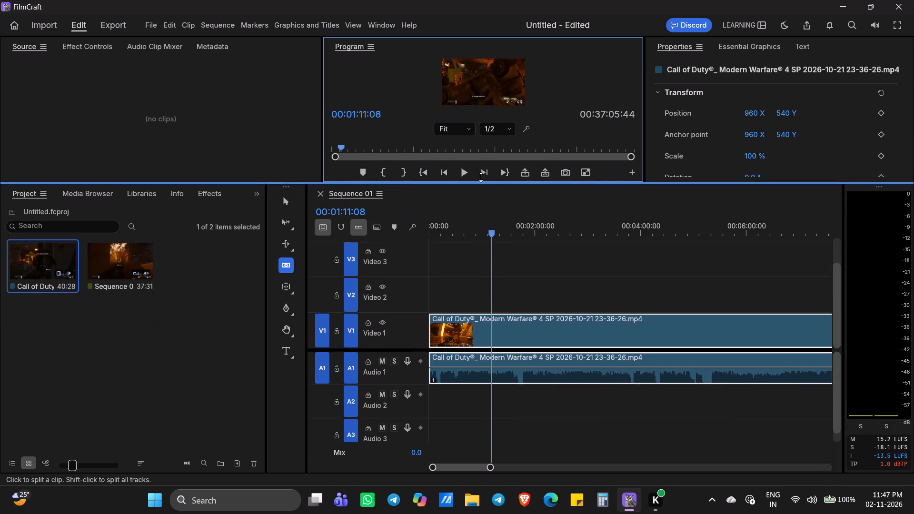
pyautogui.moveTo(481, 177); pyautogui.dragTo(507, 338)
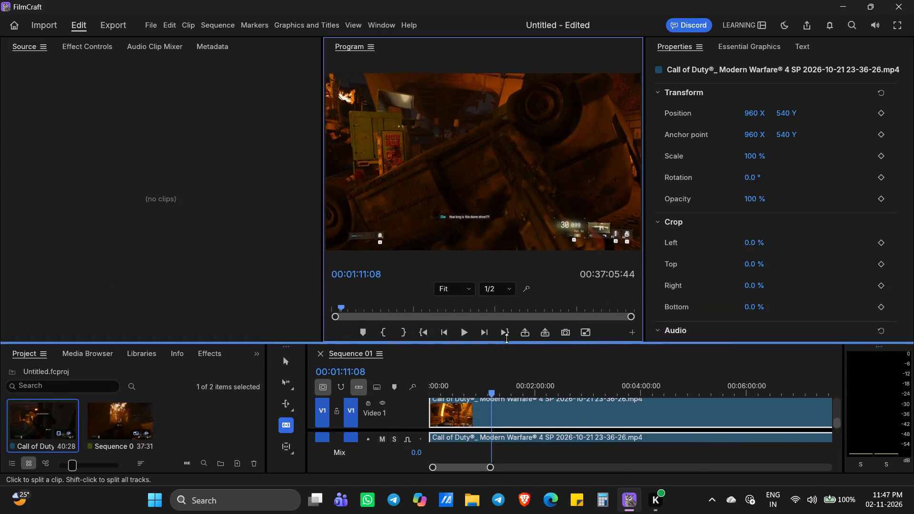
pyautogui.moveTo(507, 338); pyautogui.dragTo(510, 312)
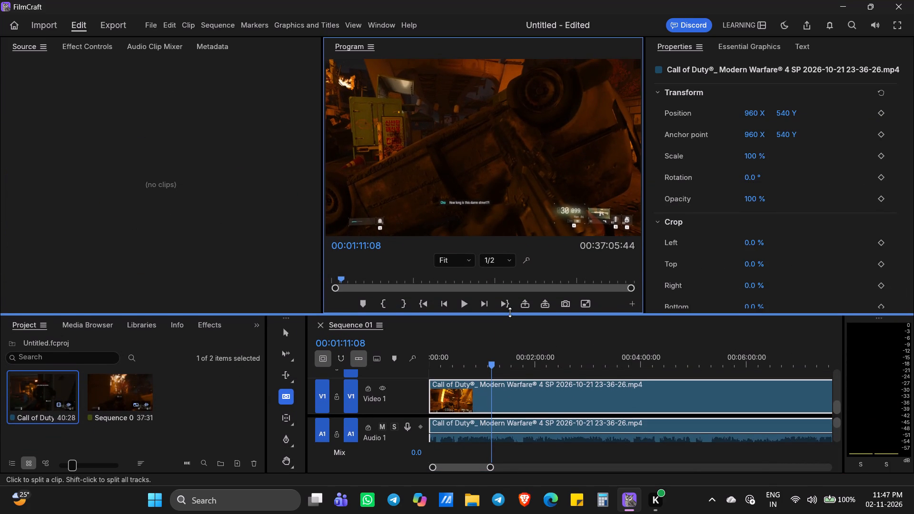
pyautogui.moveTo(510, 312); pyautogui.dragTo(510, 309)
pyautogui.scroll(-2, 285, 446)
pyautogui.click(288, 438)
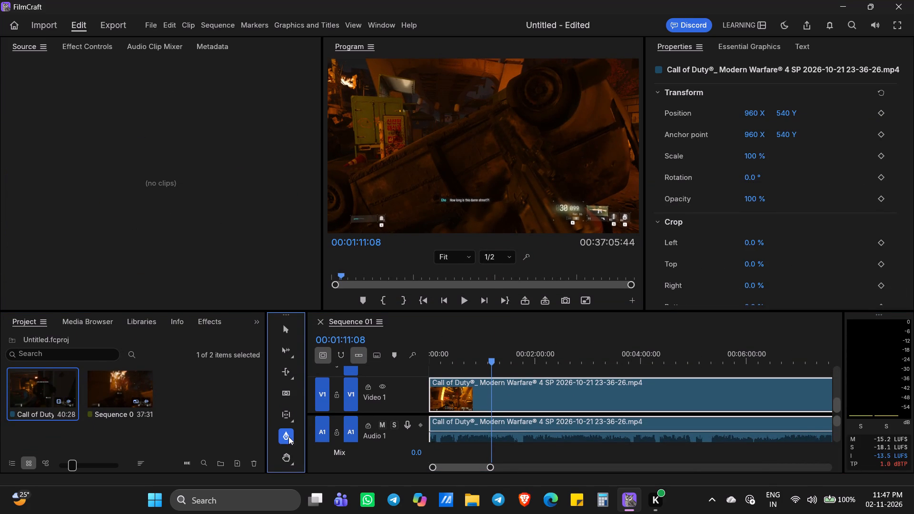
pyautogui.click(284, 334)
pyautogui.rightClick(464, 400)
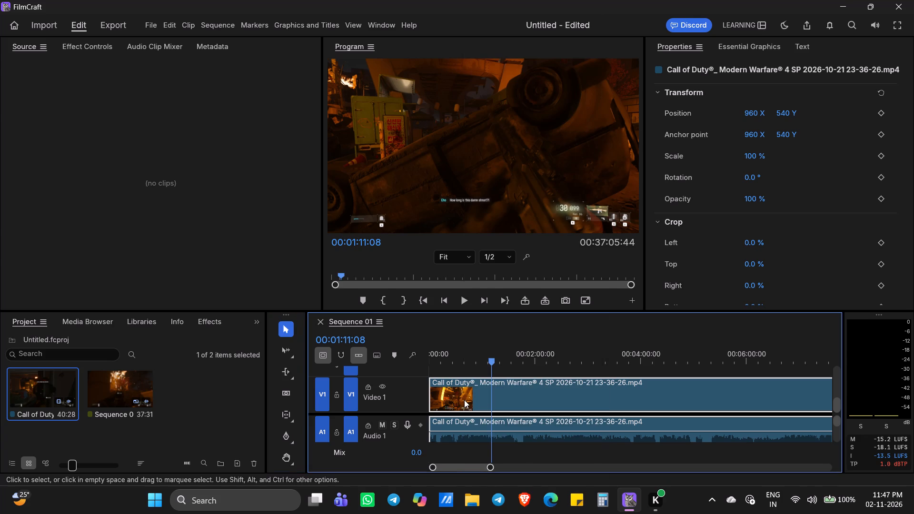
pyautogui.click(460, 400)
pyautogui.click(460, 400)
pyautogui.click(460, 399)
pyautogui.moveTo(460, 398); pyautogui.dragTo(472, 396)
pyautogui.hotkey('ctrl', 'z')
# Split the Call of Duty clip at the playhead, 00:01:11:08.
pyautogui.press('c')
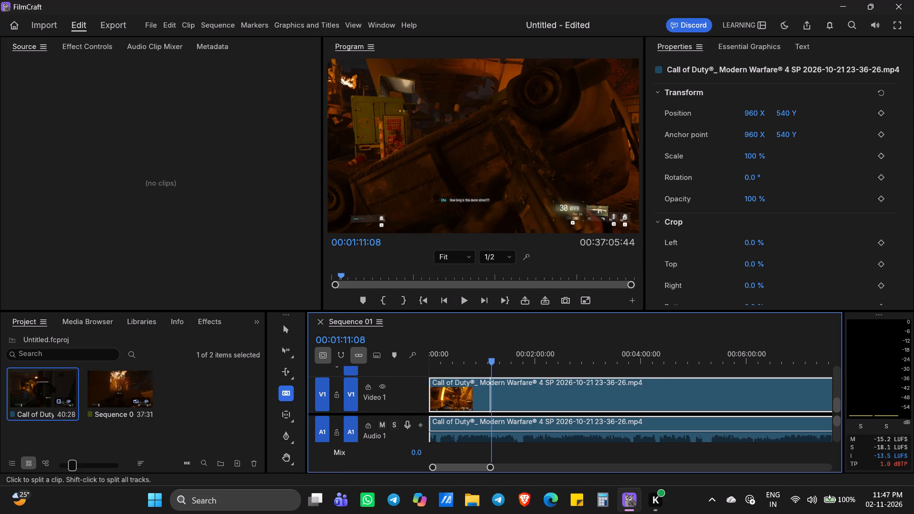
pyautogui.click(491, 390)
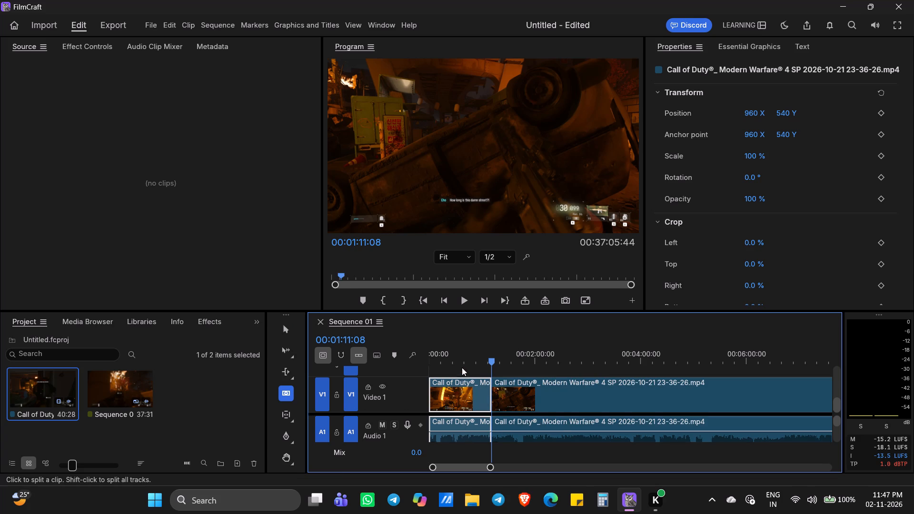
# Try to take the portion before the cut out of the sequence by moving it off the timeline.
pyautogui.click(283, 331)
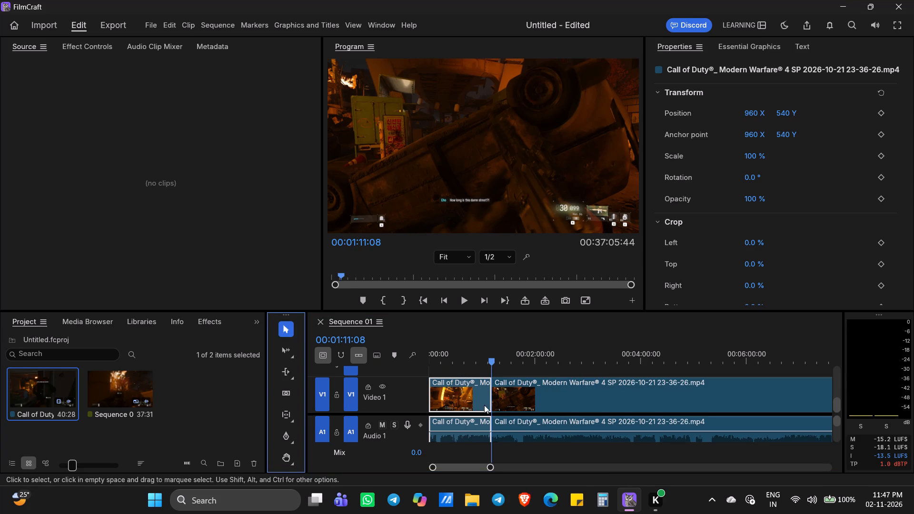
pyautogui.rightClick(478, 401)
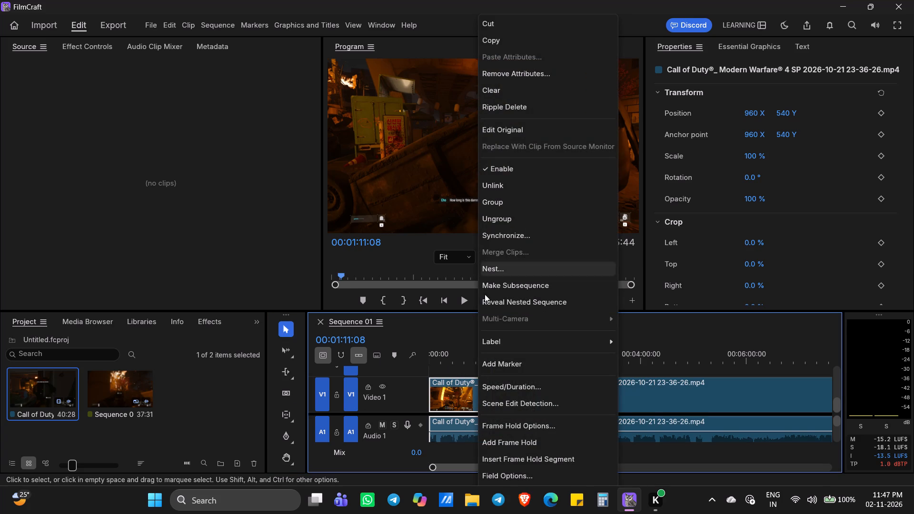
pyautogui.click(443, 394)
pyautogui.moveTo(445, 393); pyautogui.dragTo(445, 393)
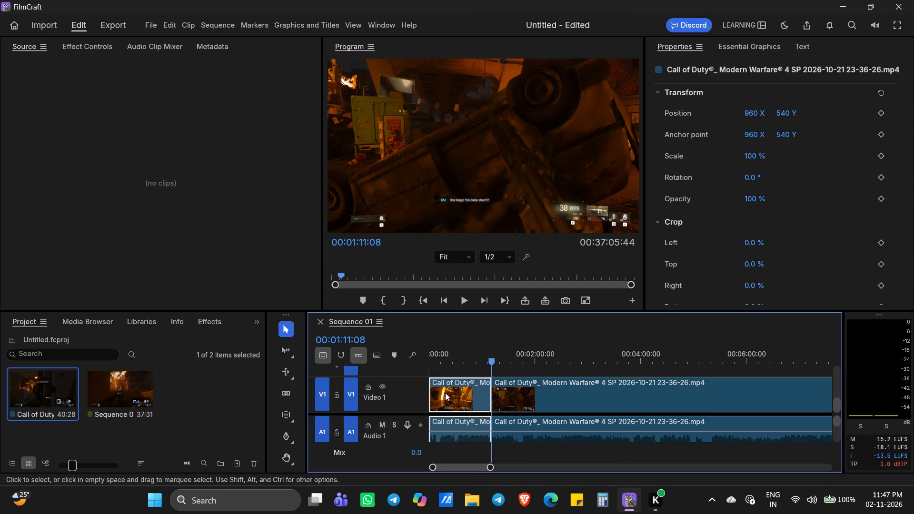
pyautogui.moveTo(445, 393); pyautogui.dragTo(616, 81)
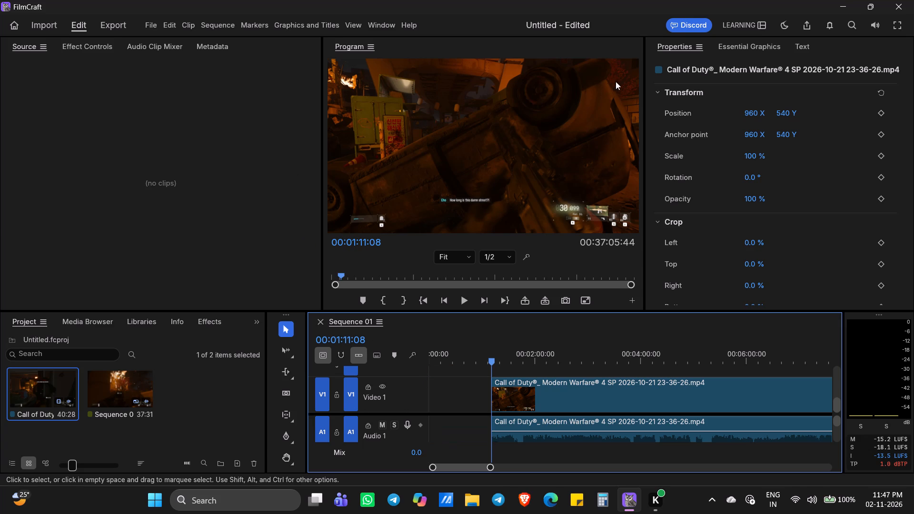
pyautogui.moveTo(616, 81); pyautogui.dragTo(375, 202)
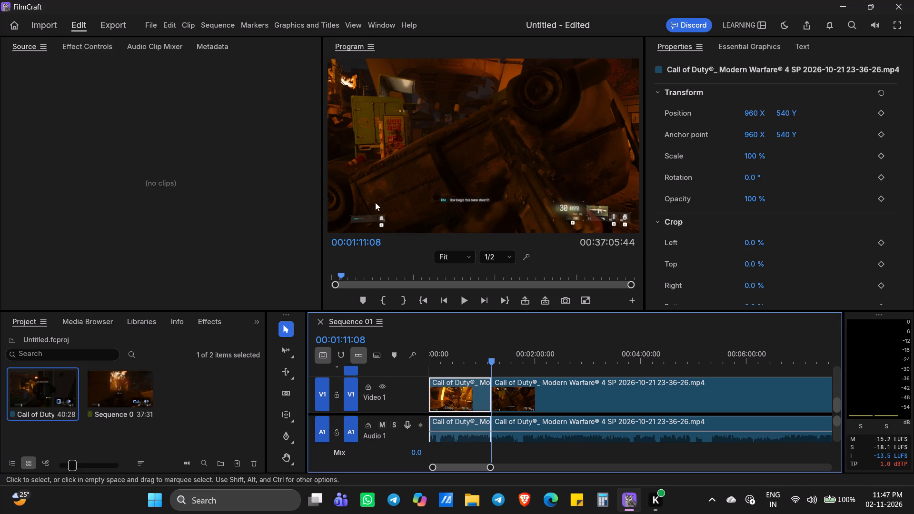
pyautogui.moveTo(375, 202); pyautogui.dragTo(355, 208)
# Open the segment before the cut in the Source monitor and play it from 00:02:55:10.
pyautogui.doubleClick(477, 399)
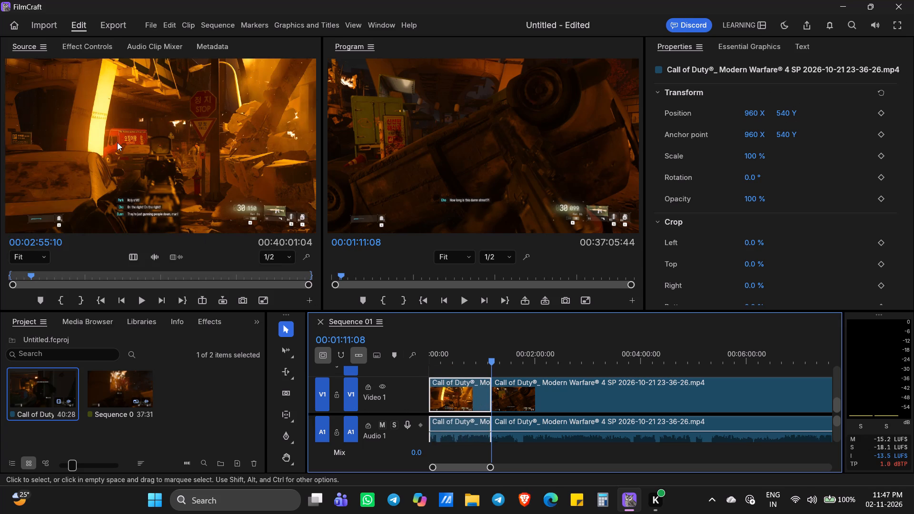
pyautogui.rightClick(117, 132)
pyautogui.rightClick(117, 132)
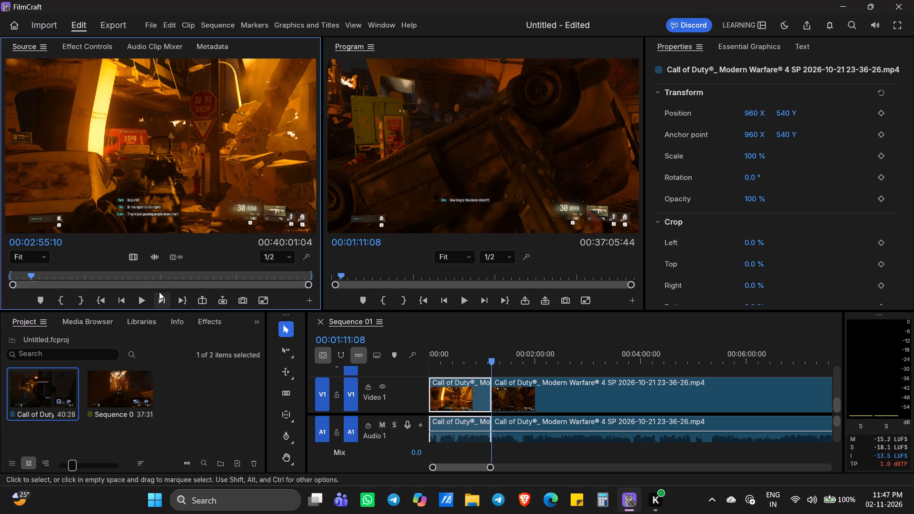
pyautogui.click(145, 302)
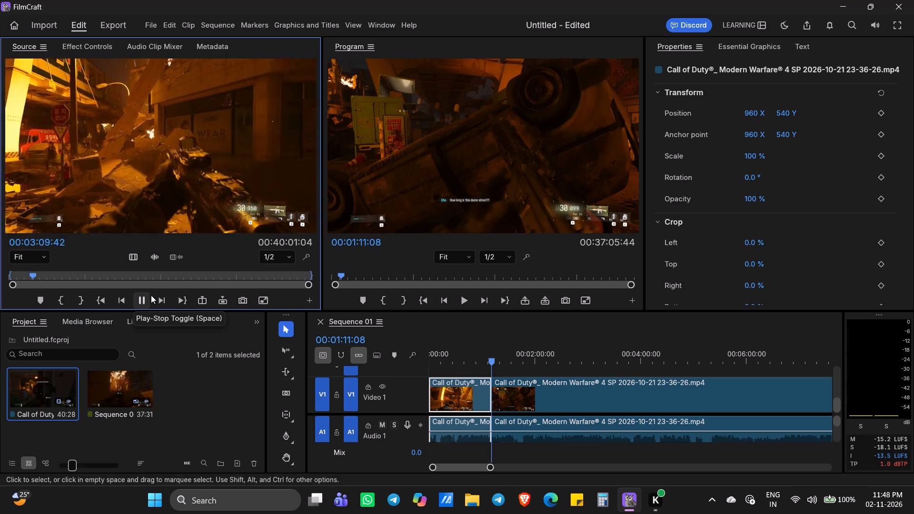
# Undo the split and the clip's earlier move to the sequence start, and stop the Source monitor playback.
pyautogui.hotkey('ctrl', 'z')
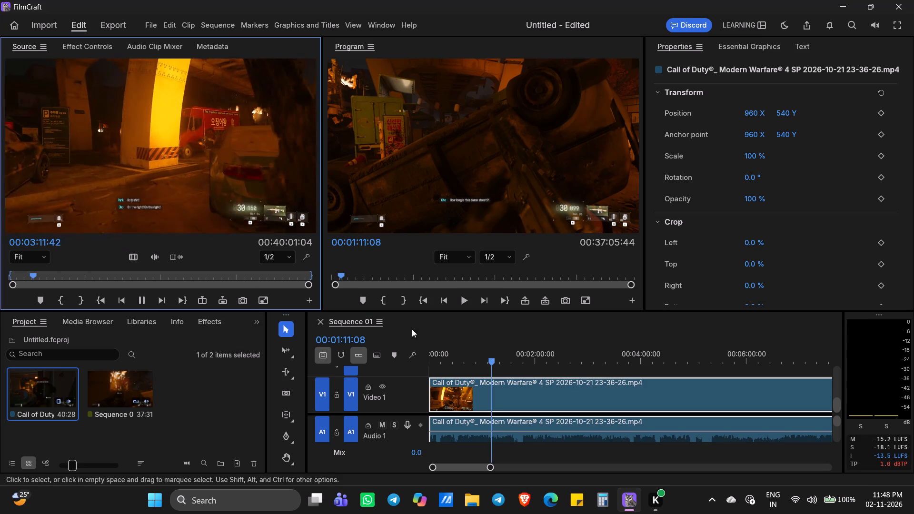
pyautogui.hotkey('ctrl', 'z')
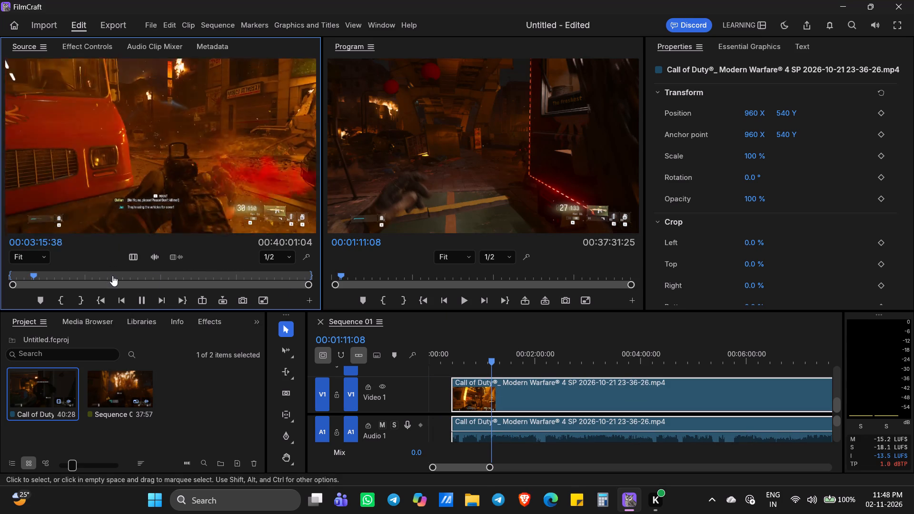
pyautogui.click(145, 299)
# Play the sequence on from 00:01:11:08 to review the footage.
pyautogui.click(467, 297)
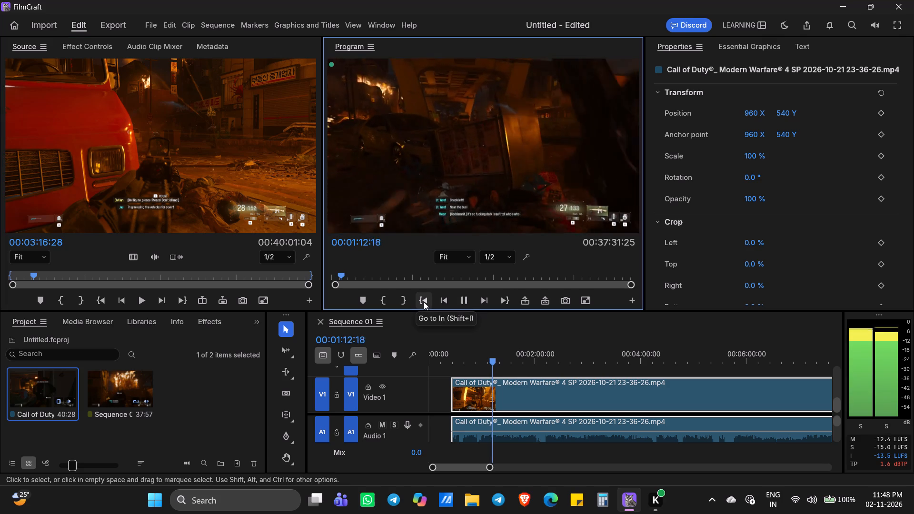
pyautogui.click(248, 90)
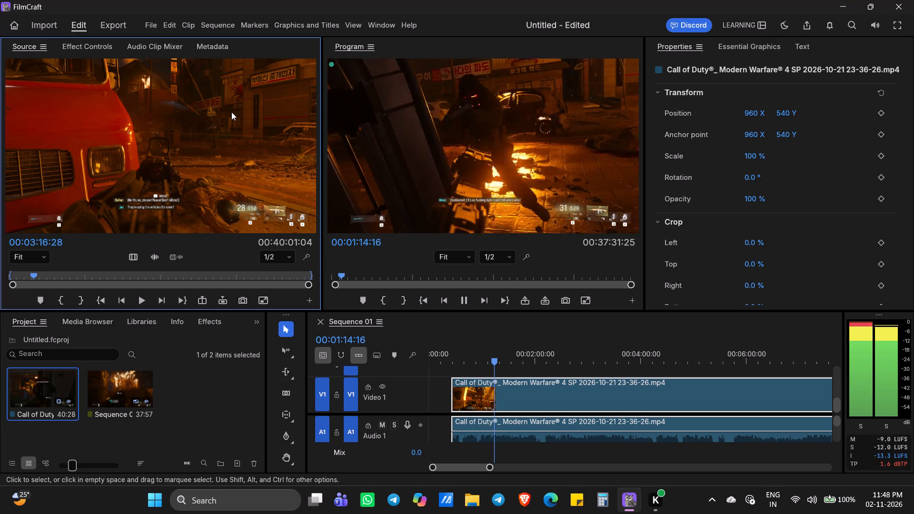
pyautogui.rightClick(231, 112)
pyautogui.rightClick(222, 121)
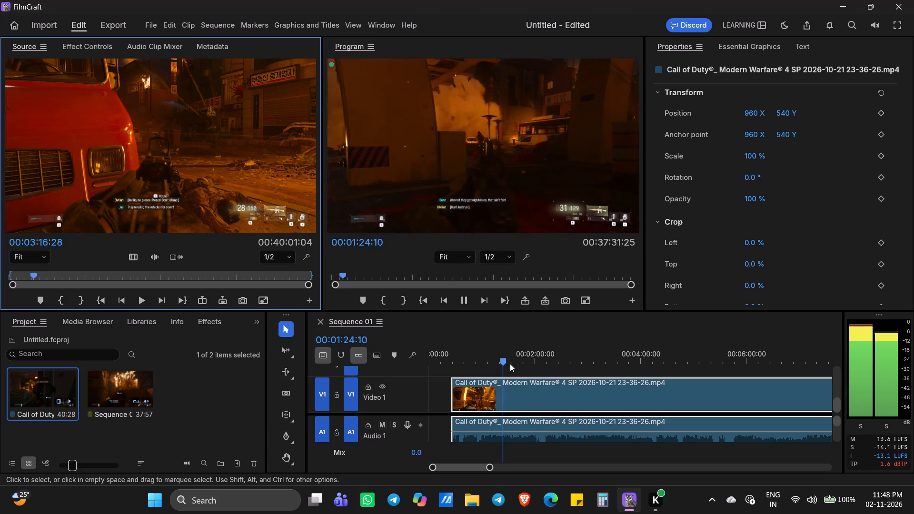
# Return the playhead to about 00:01:11, play on with repeated pauses to 00:01:16:35, and split the Call of Duty clip there.
pyautogui.click(489, 363)
pyautogui.click(490, 362)
pyautogui.click(492, 362)
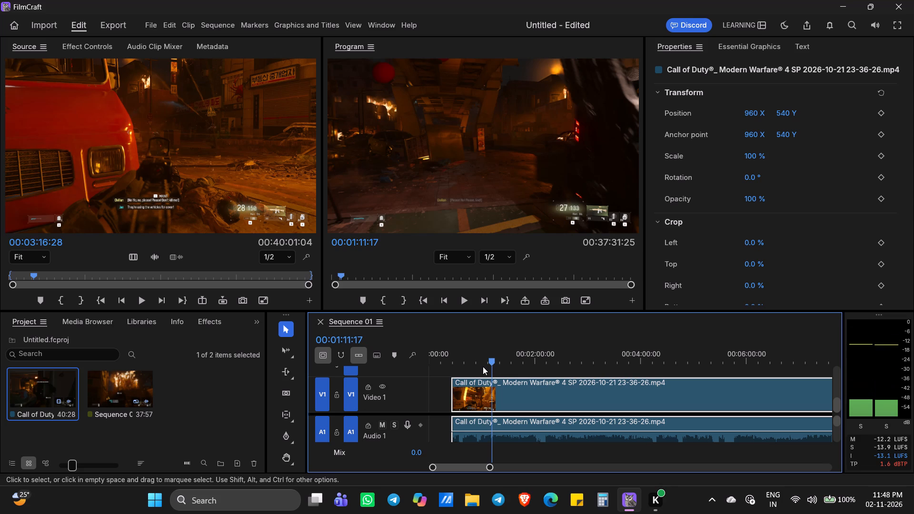
pyautogui.press('space')
pyautogui.press('space')
pyautogui.press('space')
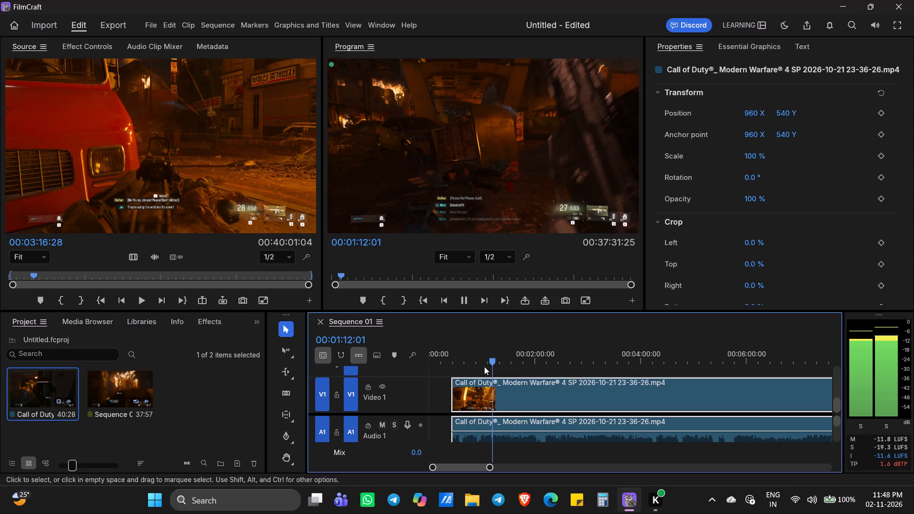
pyautogui.press('space')
pyautogui.press('space')
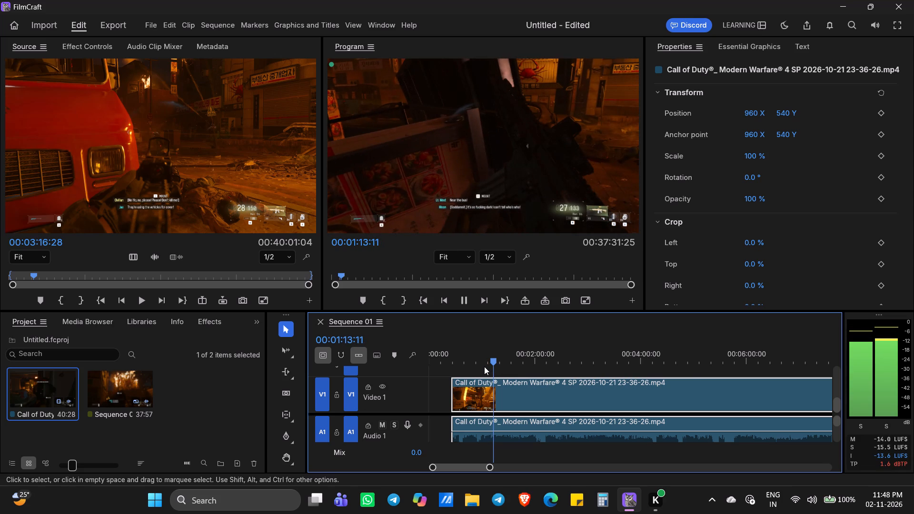
pyautogui.press('space')
pyautogui.press('space')
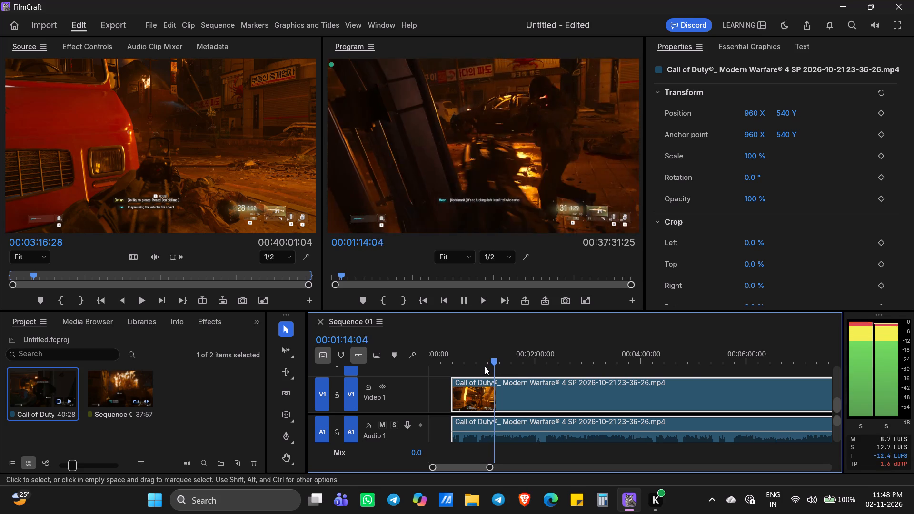
pyautogui.press('space')
pyautogui.press('space')
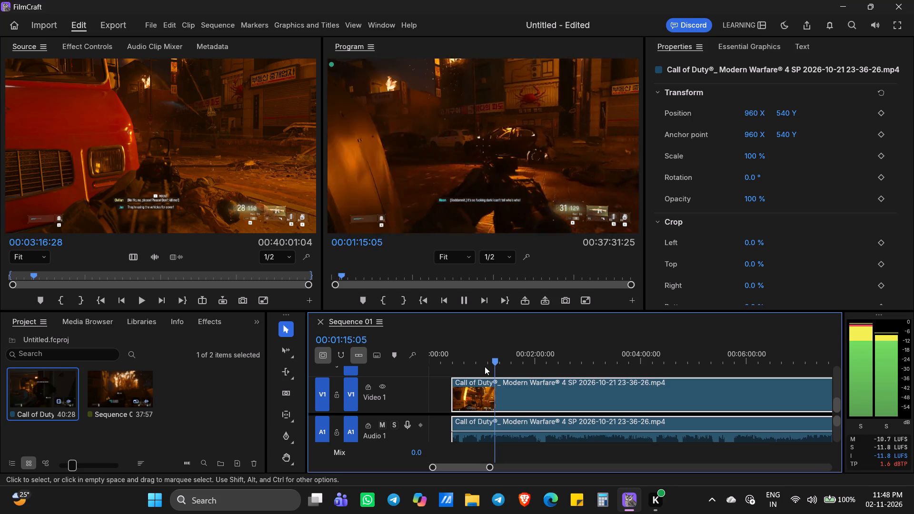
pyautogui.press('space')
pyautogui.press('space')
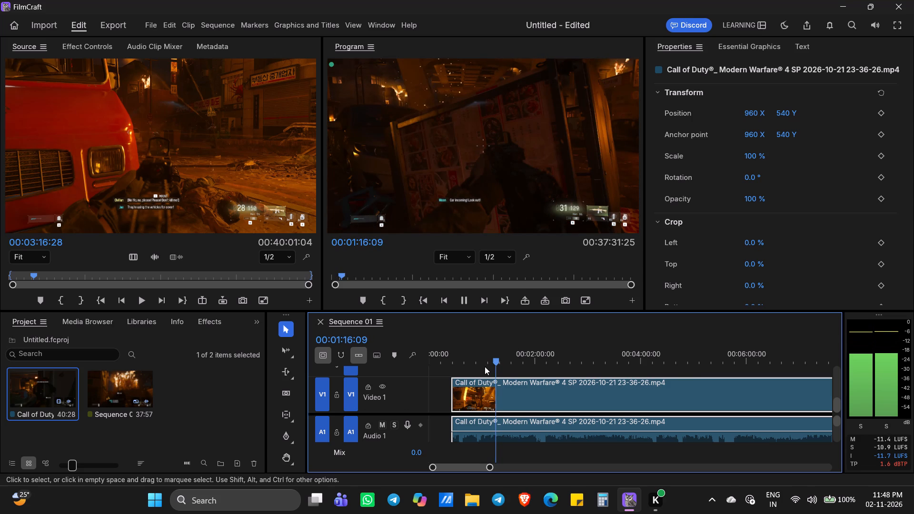
pyautogui.press('space')
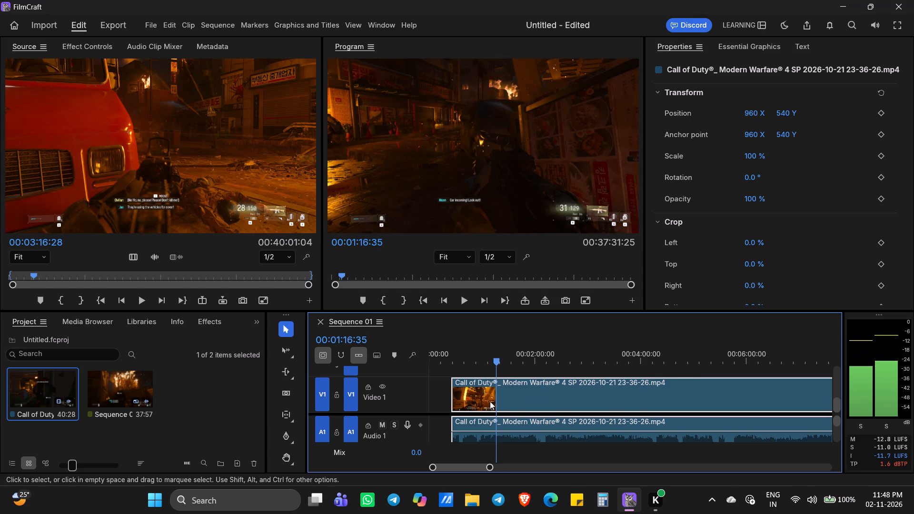
pyautogui.press('c')
pyautogui.click(497, 397)
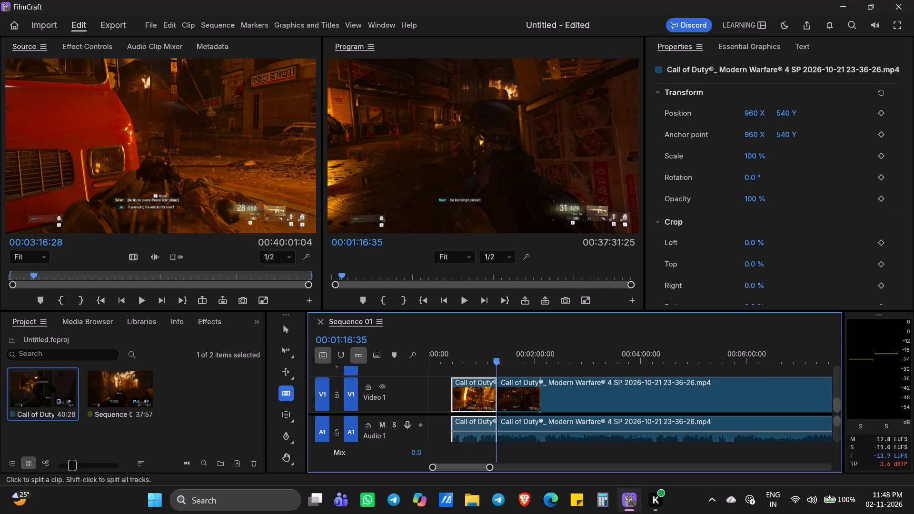
# Delete the Call of Duty segment after the cut at 00:01:16:35 from Sequence 01.
pyautogui.rightClick(543, 400)
pyautogui.click(583, 86)
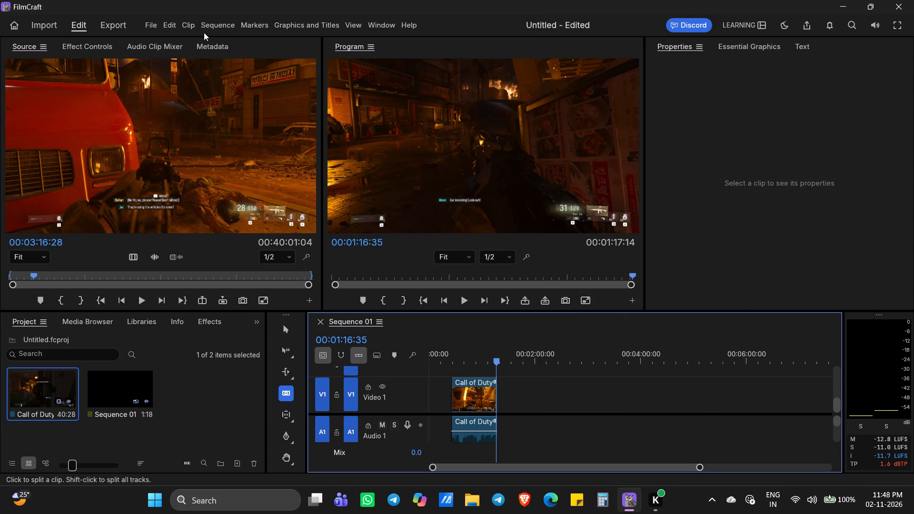
# Open the export settings for Sequence 01 and set the output location to the Videos\Captures\capture folder.
pyautogui.click(99, 20)
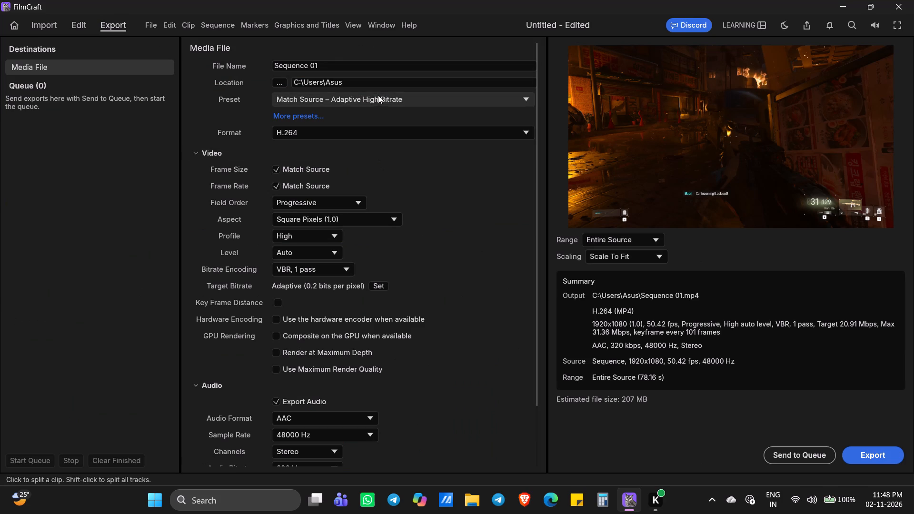
pyautogui.click(407, 86)
pyautogui.click(286, 82)
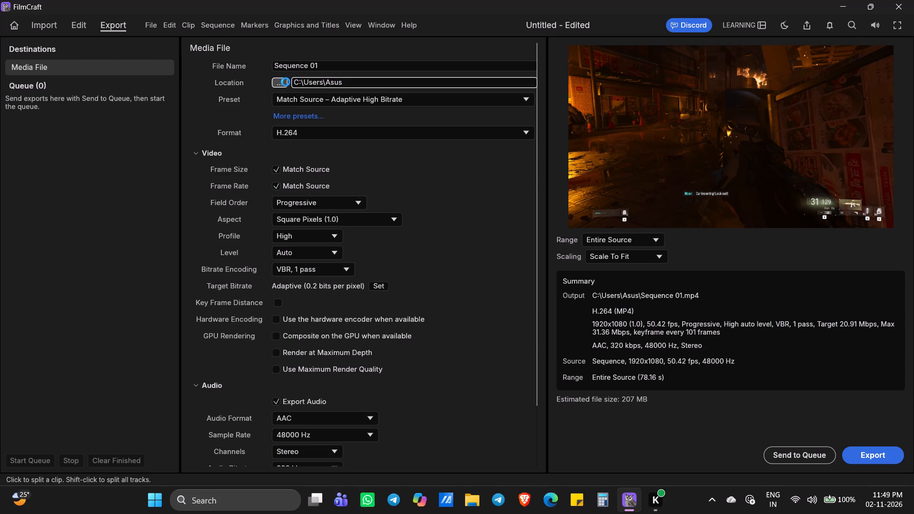
pyautogui.doubleClick(150, 135)
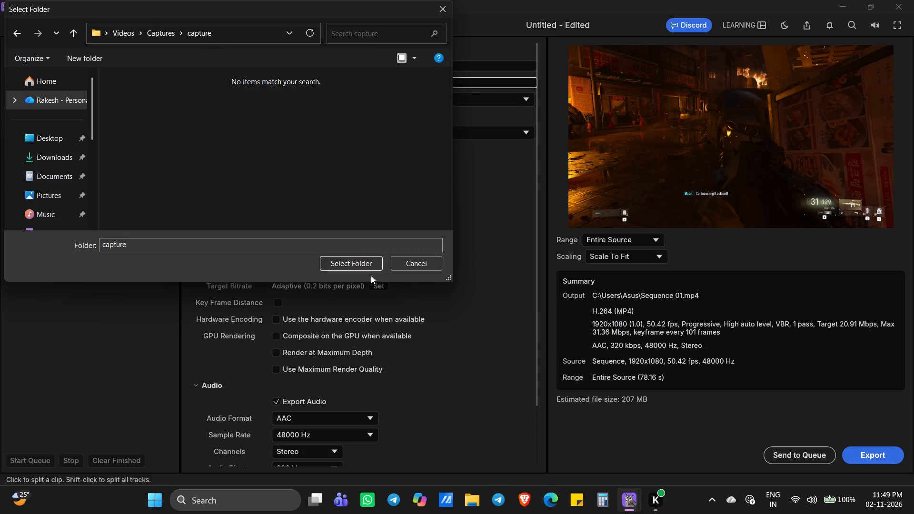
pyautogui.doubleClick(369, 259)
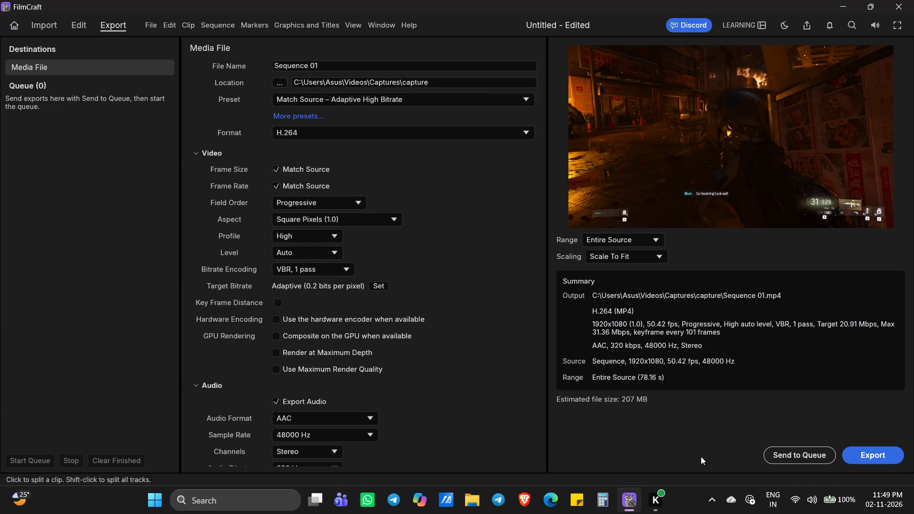
# Start exporting Sequence 01 as an H.264 media file with the current settings.
pyautogui.click(847, 453)
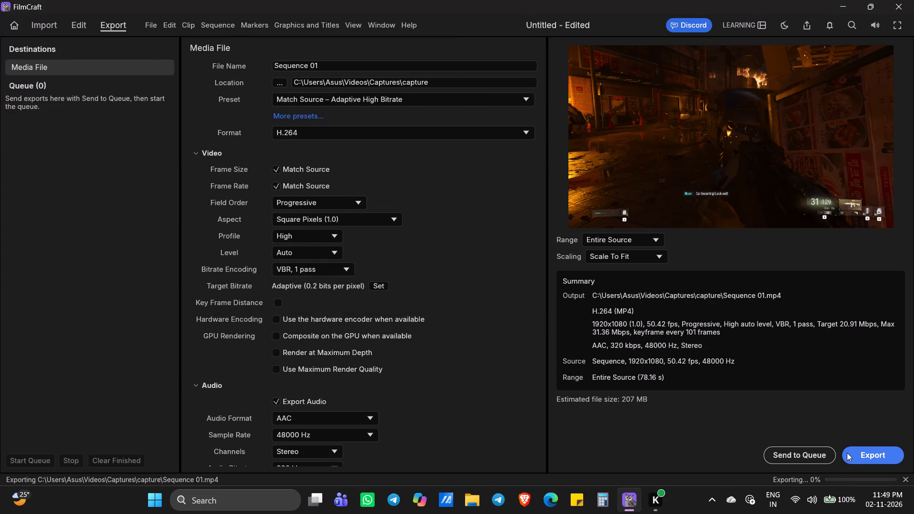
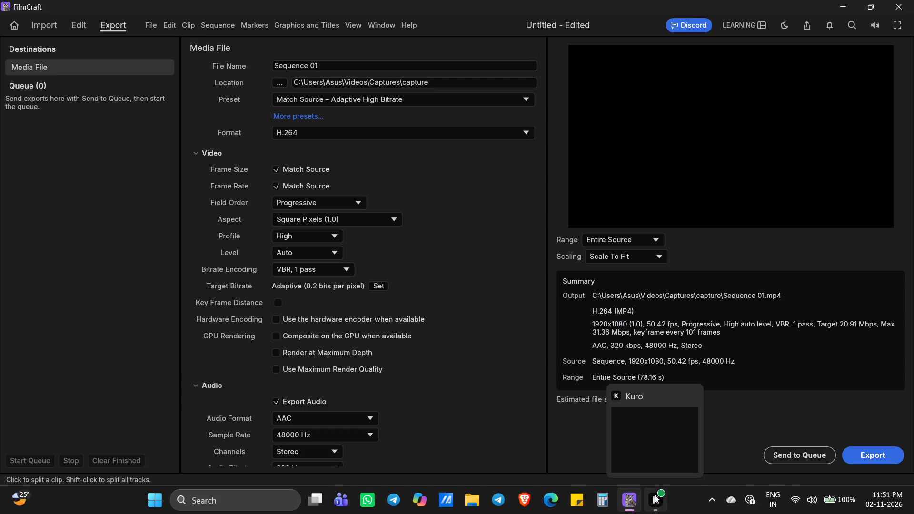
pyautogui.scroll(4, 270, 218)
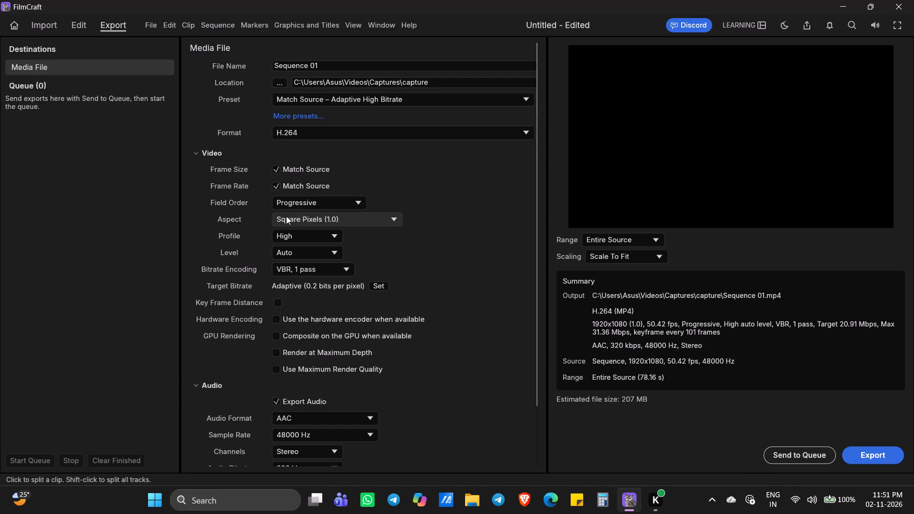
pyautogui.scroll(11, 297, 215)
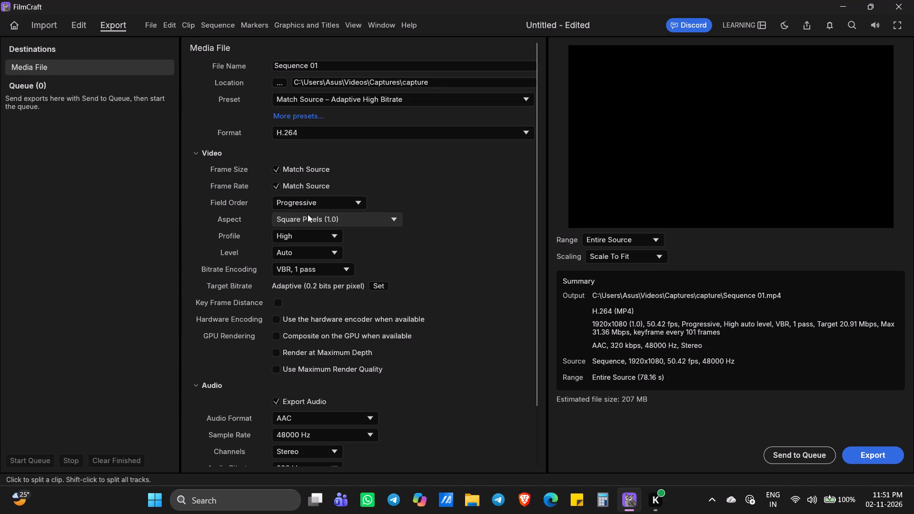
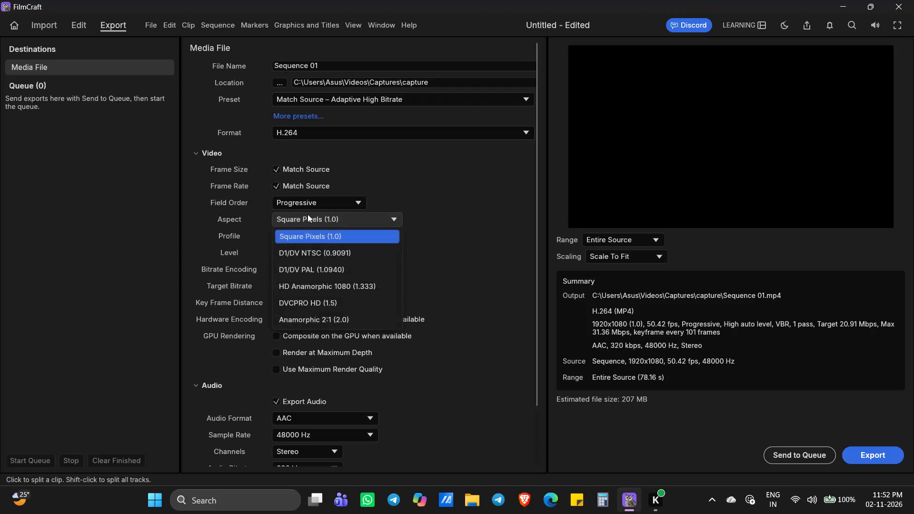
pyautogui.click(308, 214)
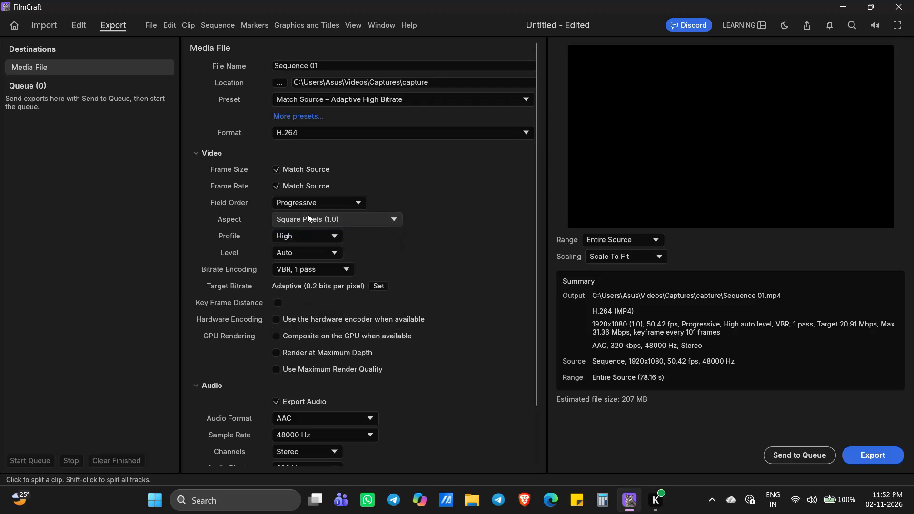
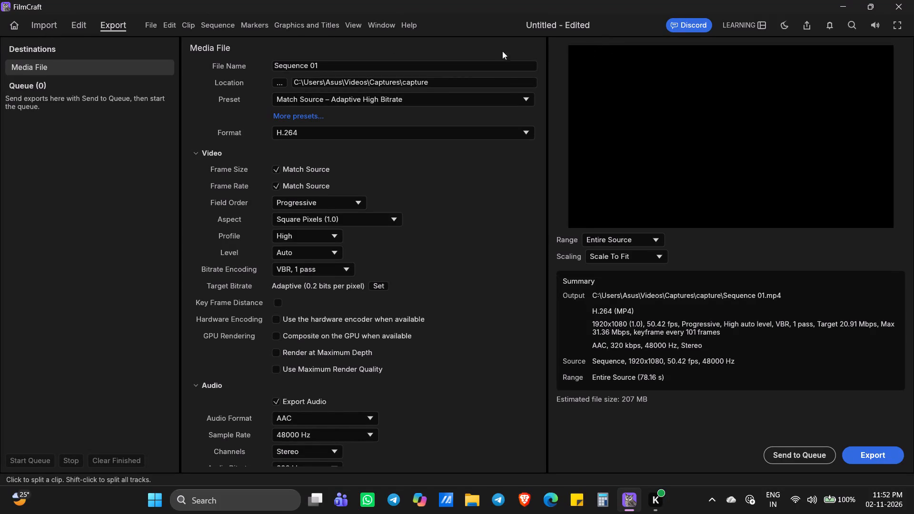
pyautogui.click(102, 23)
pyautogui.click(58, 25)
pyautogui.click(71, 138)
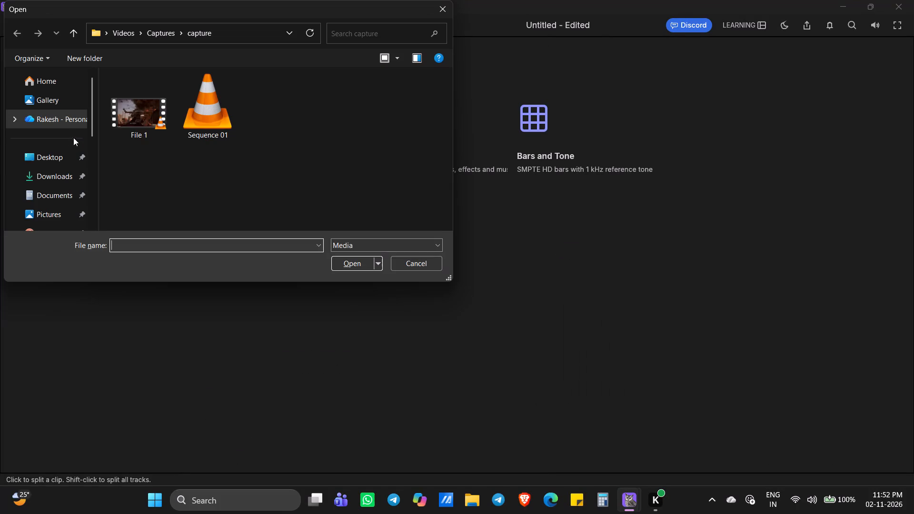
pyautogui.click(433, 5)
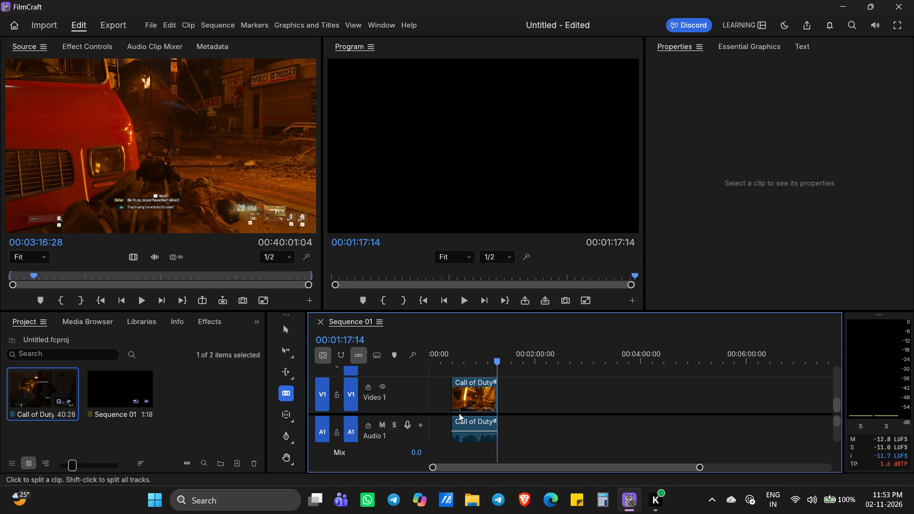
# Undo the last removal of the long gameplay section after 00:01:17:14 in Sequence 01.
pyautogui.scroll(-1, 596, 319)
pyautogui.hotkey('ctrl', 'z')
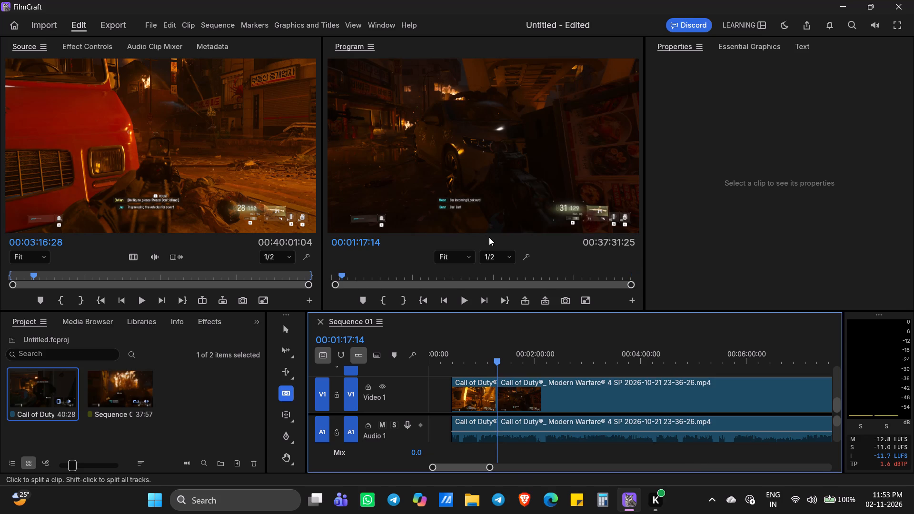
# Clear the short opening gameplay clip, with its linked audio, that lies before the playhead on Video 1.
pyautogui.click(294, 333)
pyautogui.rightClick(466, 396)
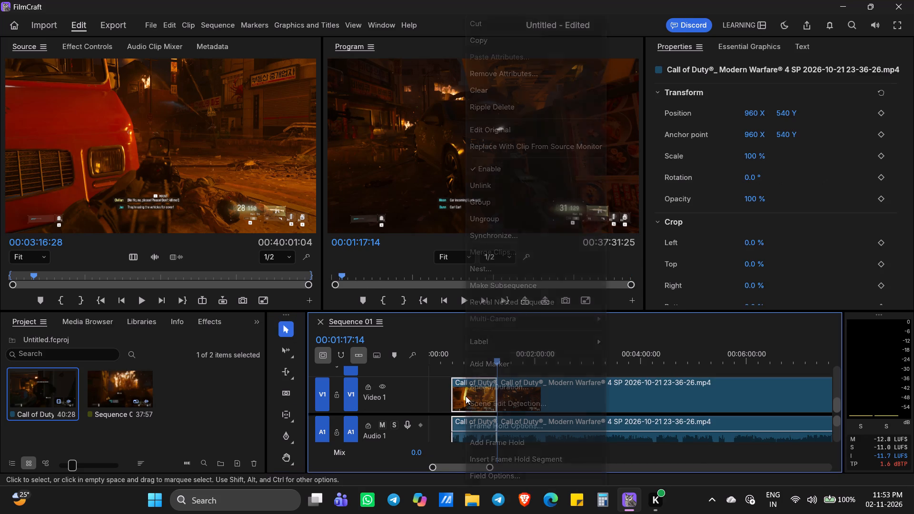
pyautogui.click(463, 396)
pyautogui.rightClick(463, 397)
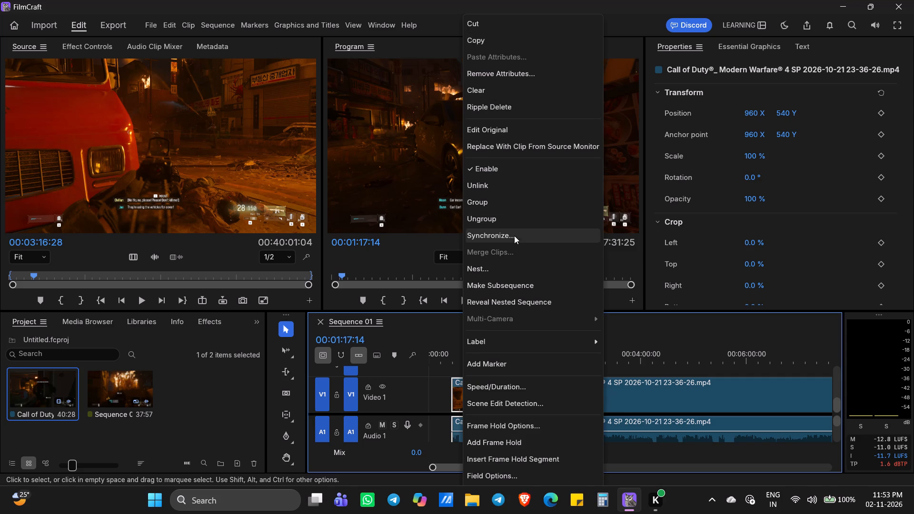
pyautogui.click(495, 94)
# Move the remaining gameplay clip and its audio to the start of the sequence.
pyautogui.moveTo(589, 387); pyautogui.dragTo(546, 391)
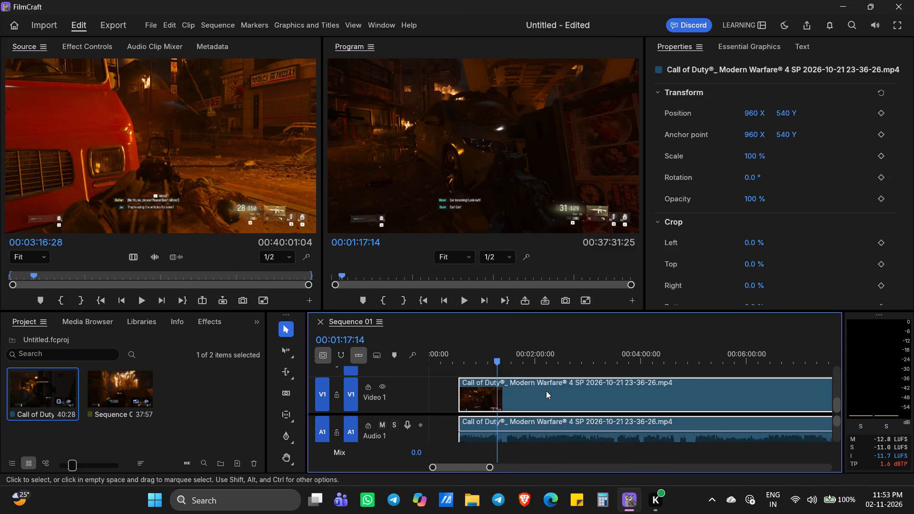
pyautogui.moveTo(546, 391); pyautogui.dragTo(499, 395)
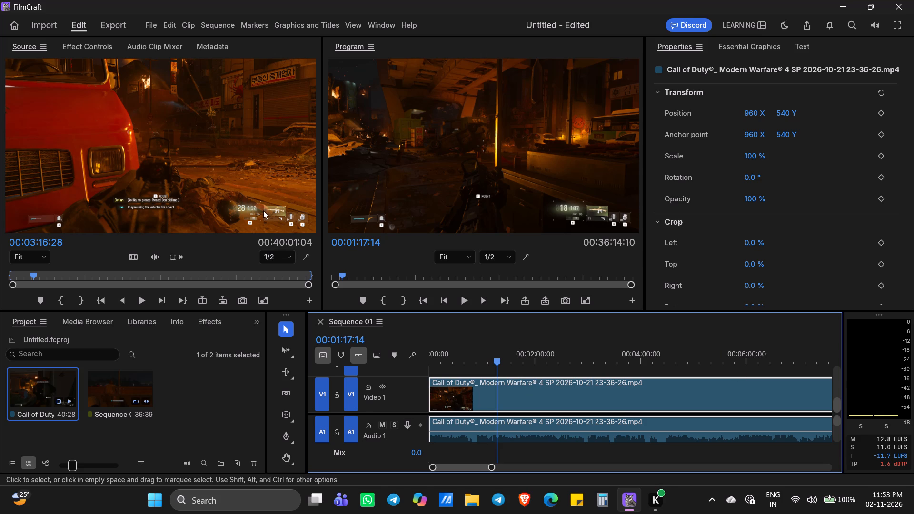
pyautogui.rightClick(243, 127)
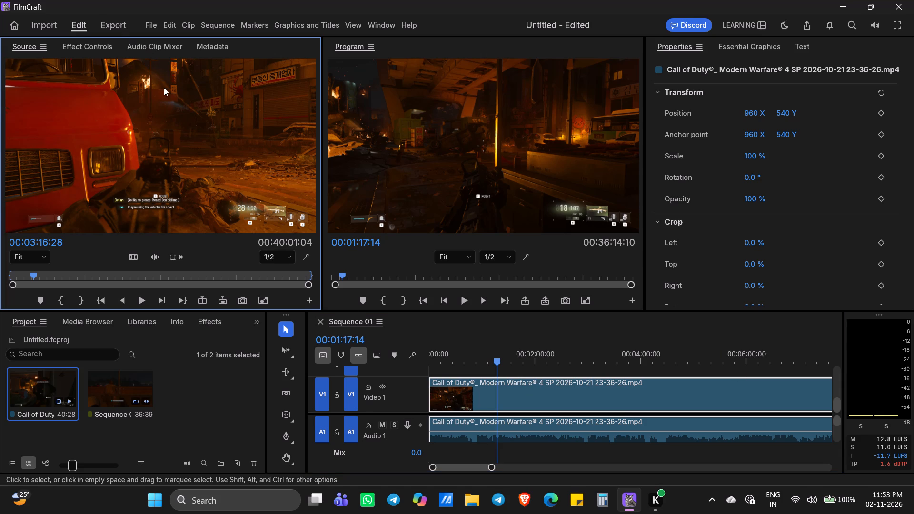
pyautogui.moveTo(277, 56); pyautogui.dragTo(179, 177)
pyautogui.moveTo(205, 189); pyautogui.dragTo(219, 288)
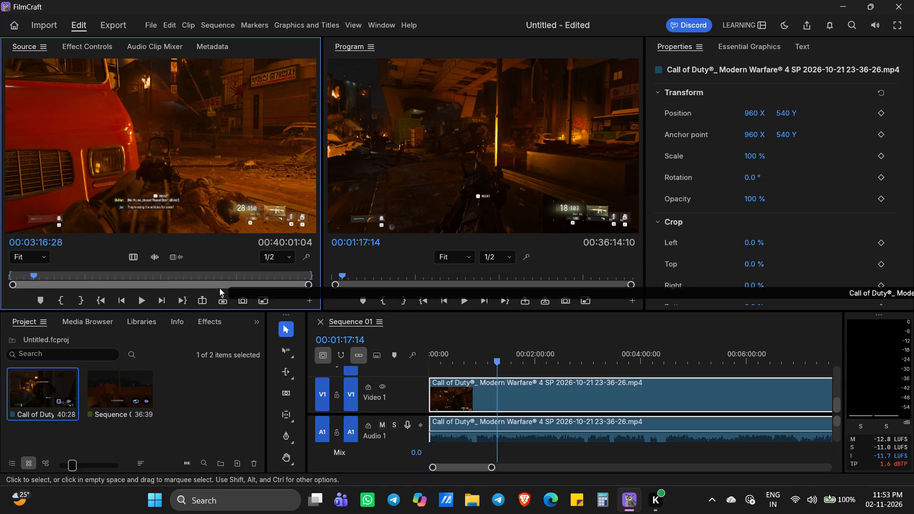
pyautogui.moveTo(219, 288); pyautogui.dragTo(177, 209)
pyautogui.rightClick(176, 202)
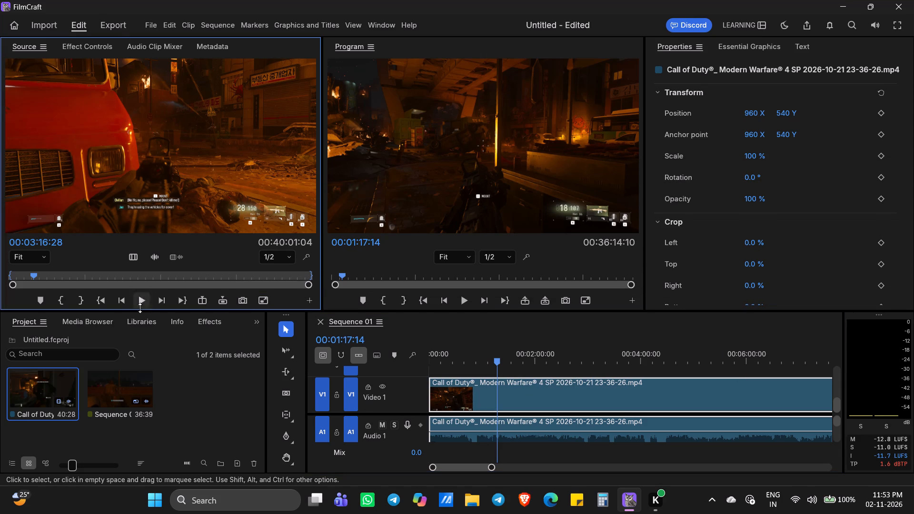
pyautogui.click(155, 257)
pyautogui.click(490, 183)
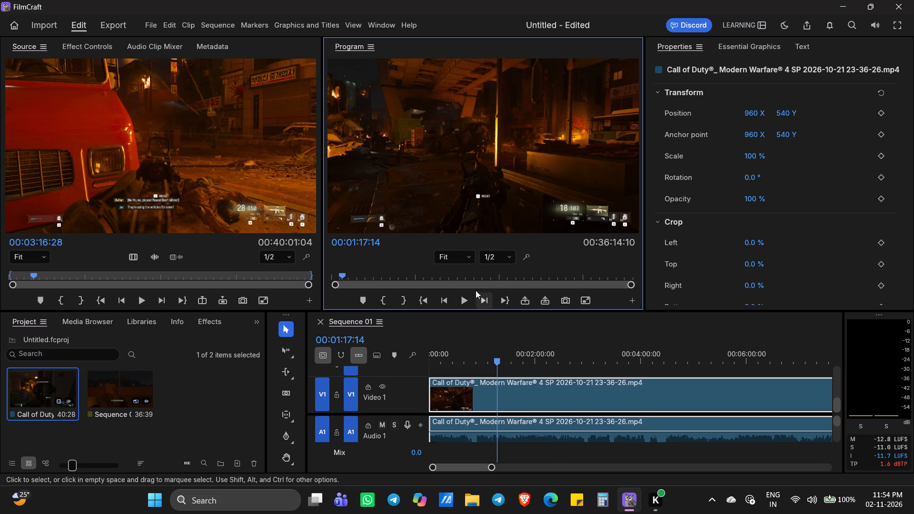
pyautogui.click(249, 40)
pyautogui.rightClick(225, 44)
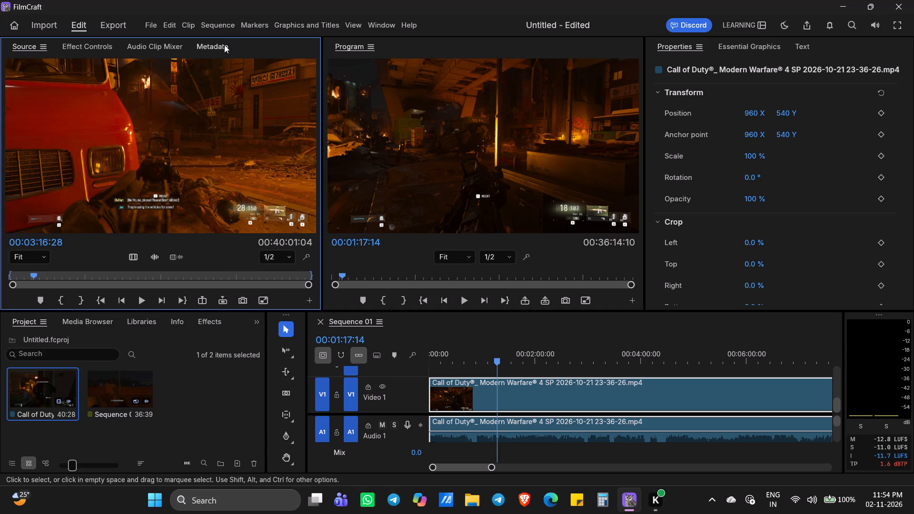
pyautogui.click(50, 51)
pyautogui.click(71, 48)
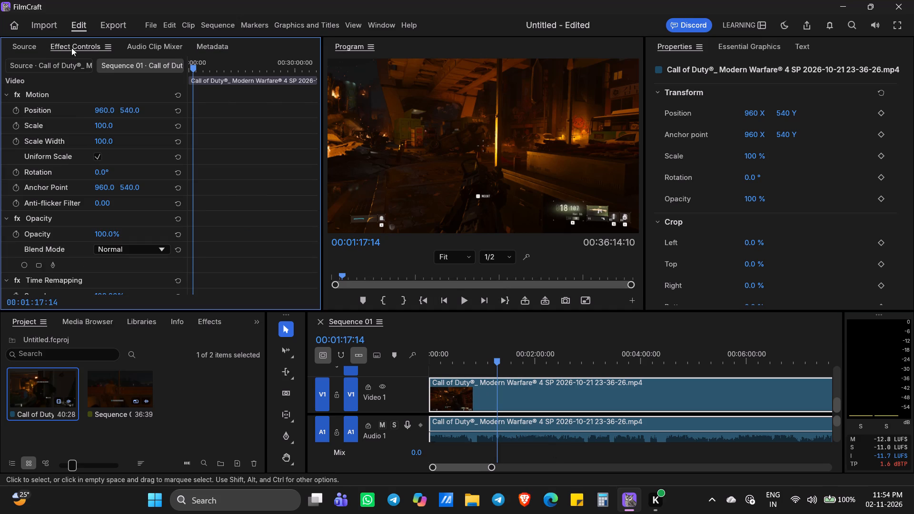
# Return to the Source monitor and restore the workspace layout.
pyautogui.click(39, 41)
pyautogui.click(39, 44)
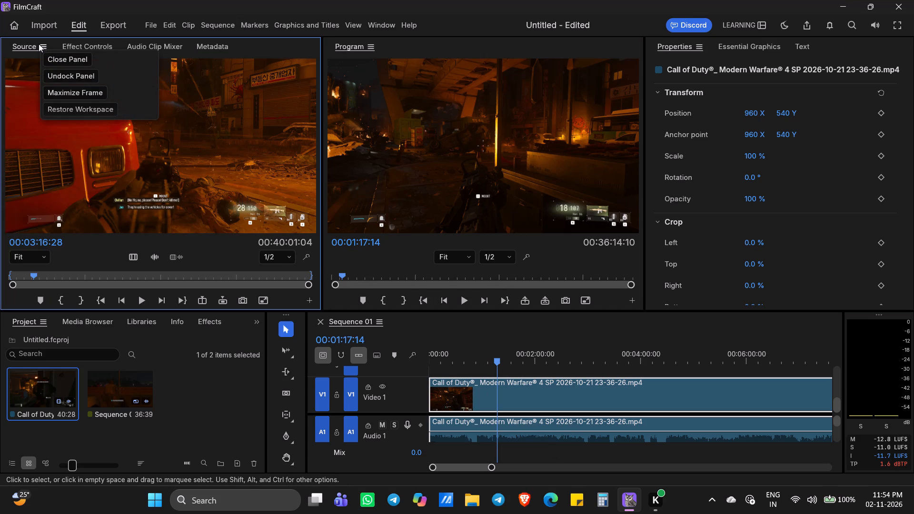
pyautogui.click(84, 104)
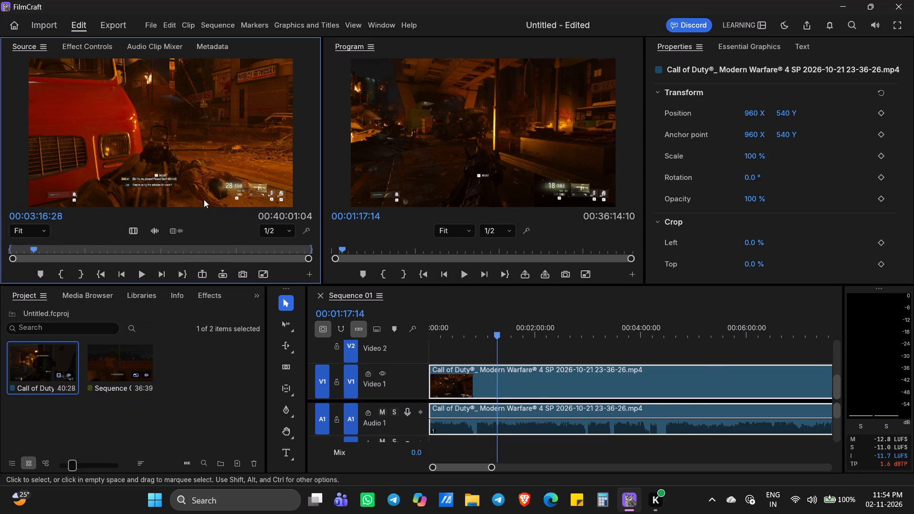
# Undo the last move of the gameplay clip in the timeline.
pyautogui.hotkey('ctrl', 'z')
# Move the remaining gameplay clip with its linked audio to the very start of Sequence 01.
pyautogui.moveTo(551, 397); pyautogui.dragTo(498, 385)
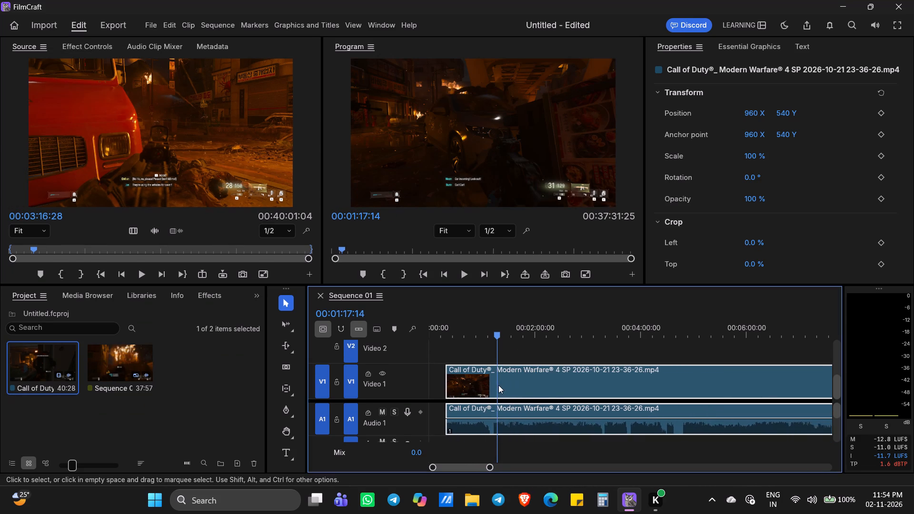
pyautogui.moveTo(498, 385); pyautogui.dragTo(475, 385)
# Play the sequence in the Program monitor from 00:01:17:14 and stop at about 00:01:40.
pyautogui.click(477, 145)
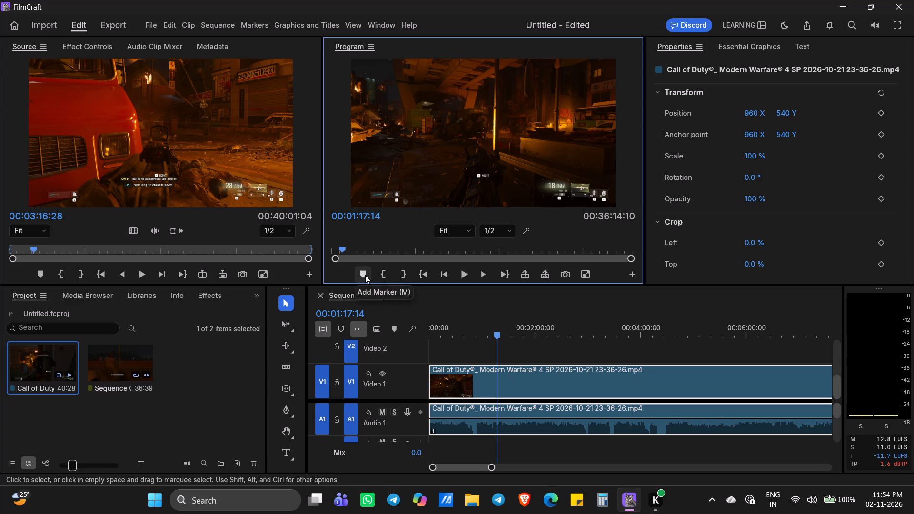
pyautogui.press('space')
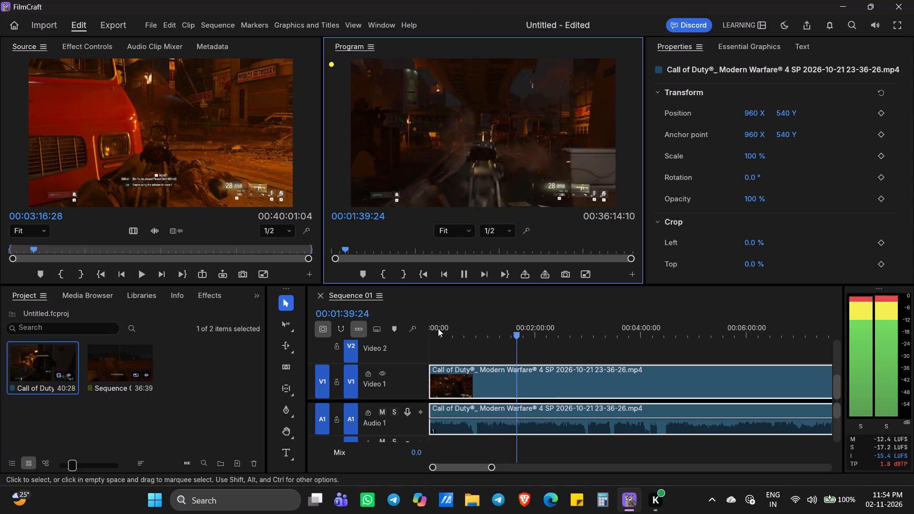
pyautogui.press('space')
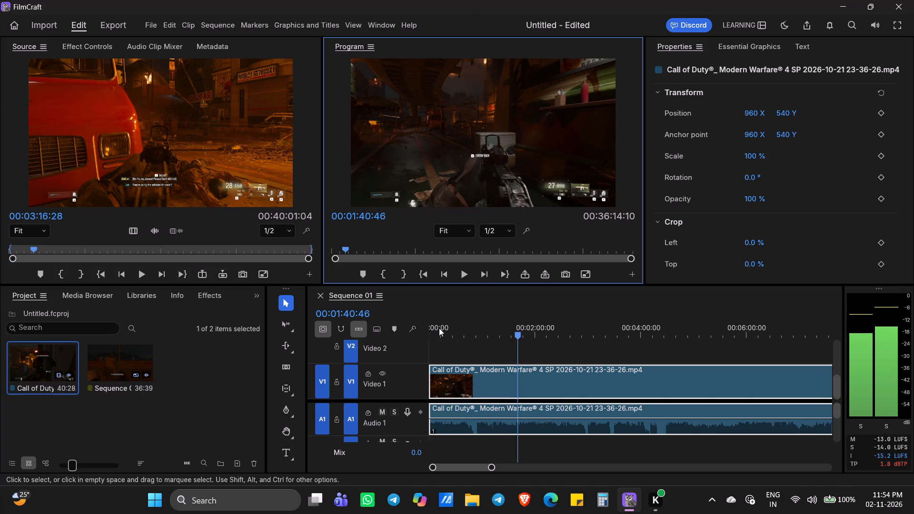
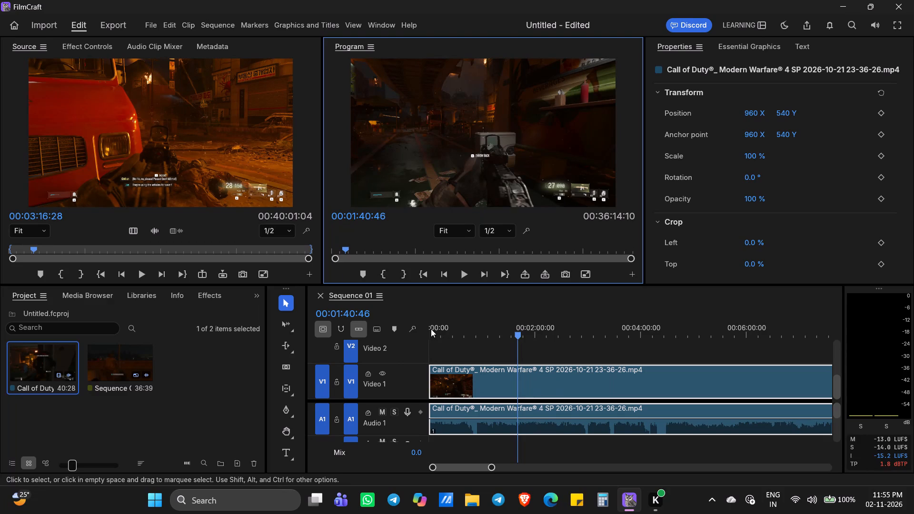
# Play the sequence from 00:01:40:46 and stop at about 00:01:50:41.
pyautogui.press('space')
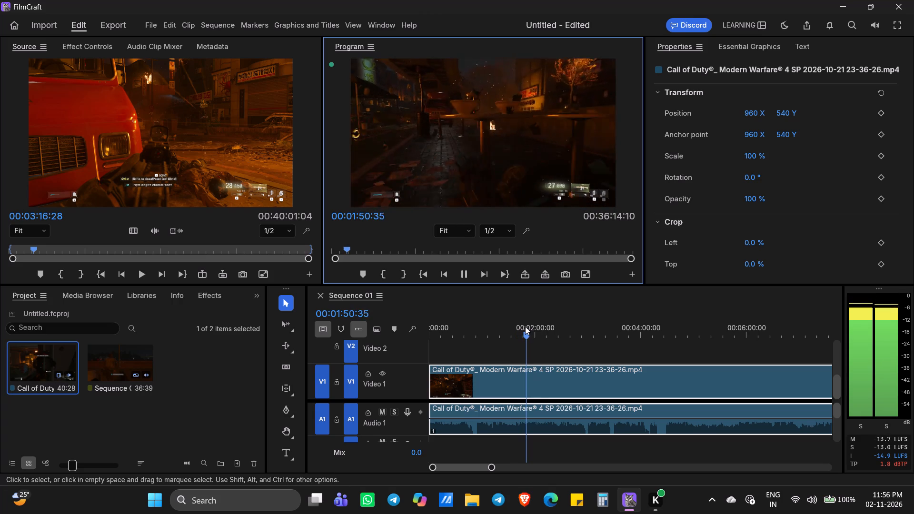
pyautogui.press('space')
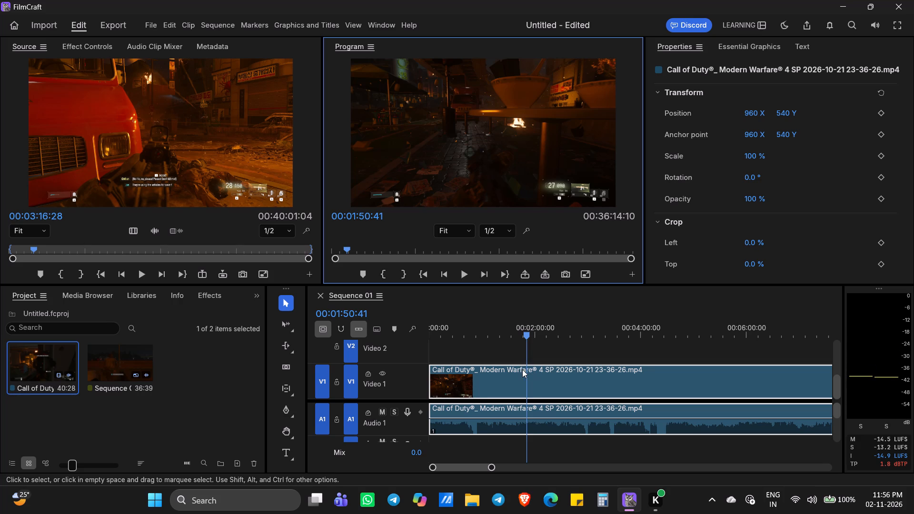
# Take the Razor tool and step back frame by frame from 00:01:50:41 to about 00:01:49:46, looking for a cut point.
pyautogui.press('c')
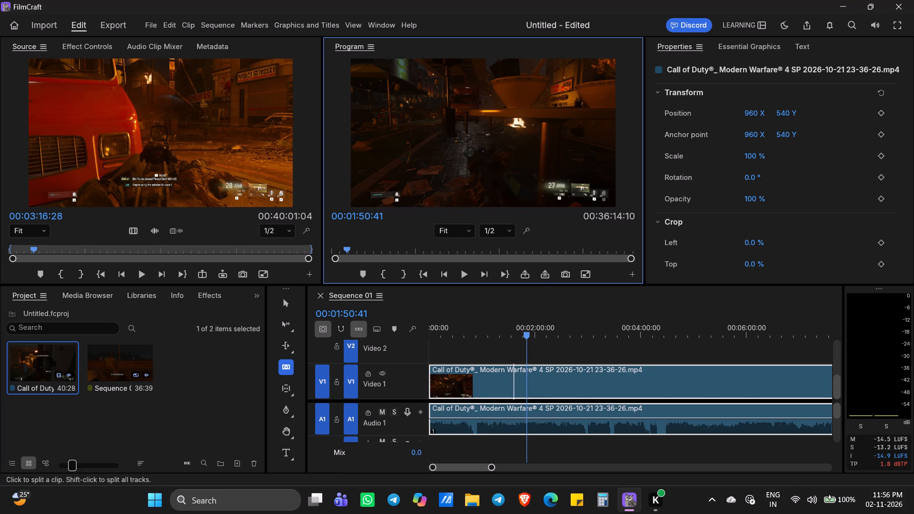
pyautogui.press('Left')
pyautogui.press('Left')
pyautogui.press('Left')
pyautogui.press('Left')
pyautogui.press('Left')
pyautogui.press('Left')
pyautogui.press('Left')
pyautogui.press('Left')
pyautogui.press('Left')
pyautogui.press('Left')
pyautogui.press('Left')
pyautogui.press('Left')
pyautogui.press('Left')
pyautogui.press('Left')
pyautogui.press('Left')
pyautogui.press('Left')
pyautogui.press('Left')
pyautogui.press('Left')
pyautogui.press('Left')
pyautogui.press('Left')
pyautogui.press('Left')
pyautogui.press('Left')
pyautogui.press('Left')
pyautogui.press('Left')
pyautogui.press('Left')
pyautogui.press('Left')
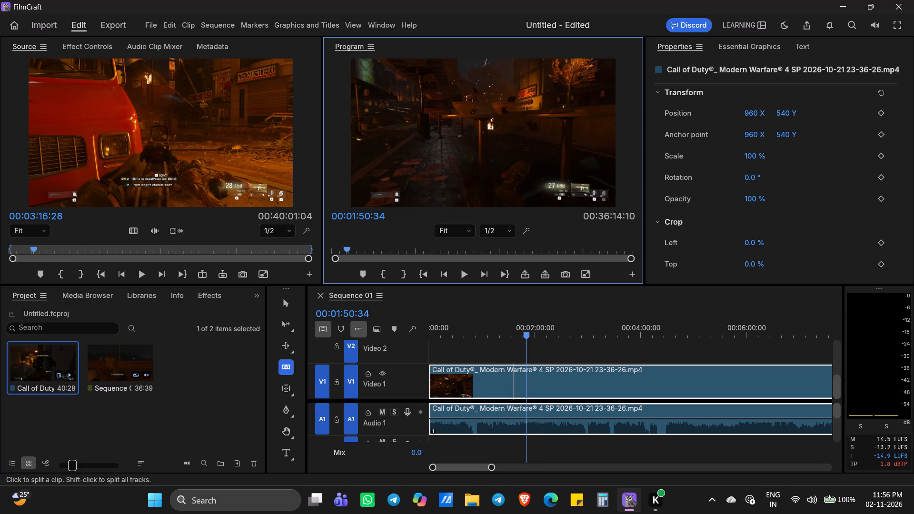
pyautogui.press('Left')
pyautogui.press('Left')
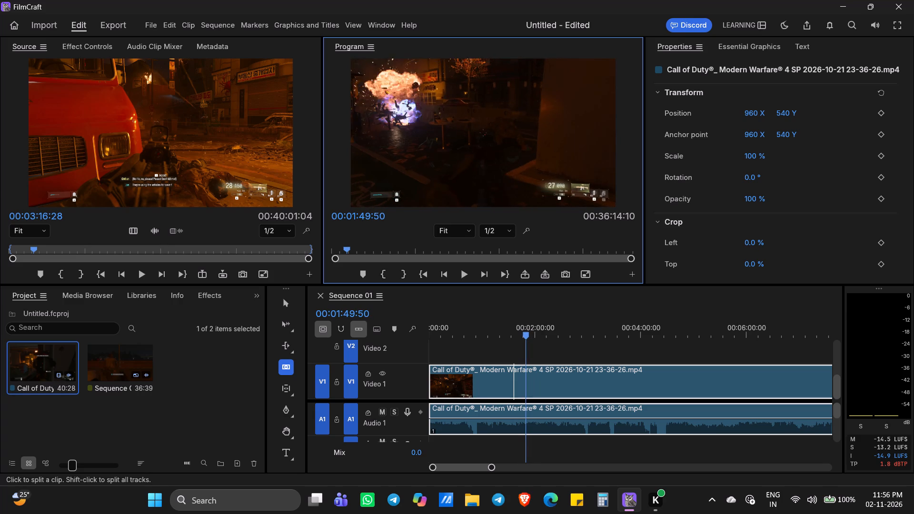
pyautogui.press('Left')
pyautogui.press('Left')
pyautogui.press('Left')
pyautogui.press('Left')
# Replay the gameplay from about 00:01:49:46 to about 00:01:56 to check for a cut point.
pyautogui.press('space')
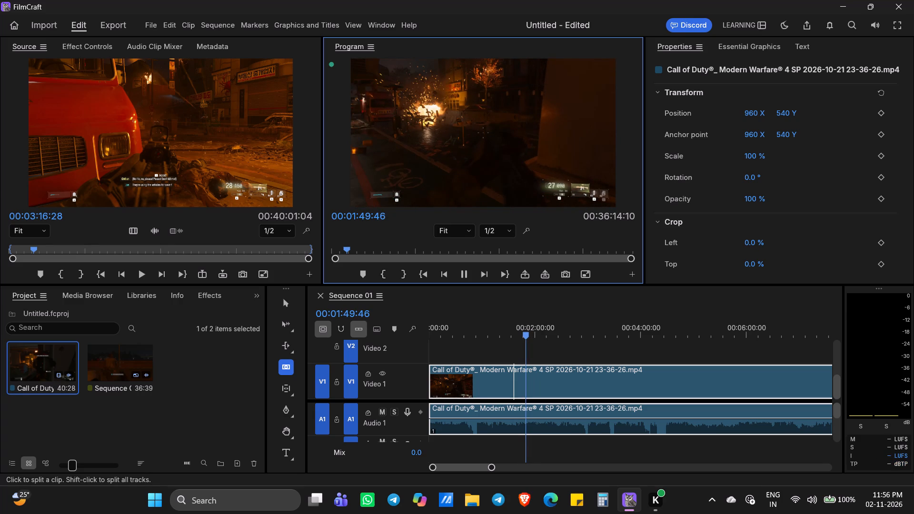
pyautogui.press('space')
pyautogui.press('space')
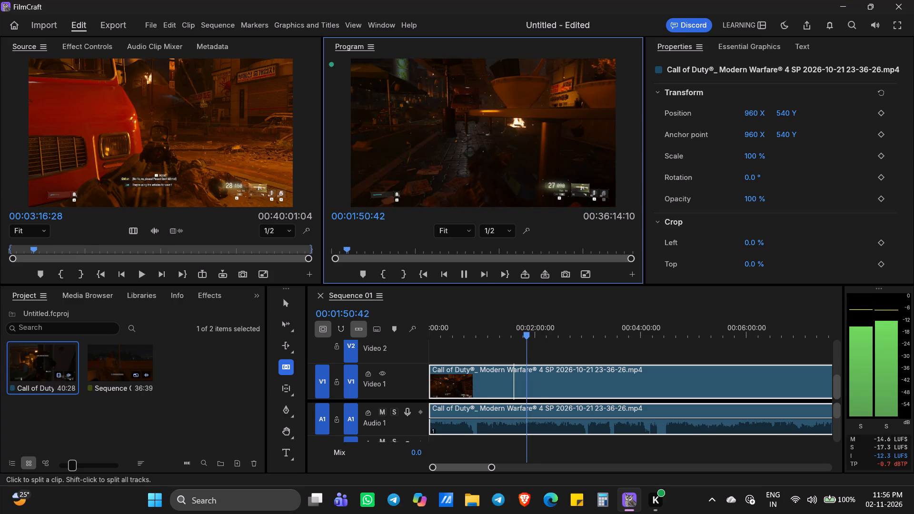
pyautogui.press('Left')
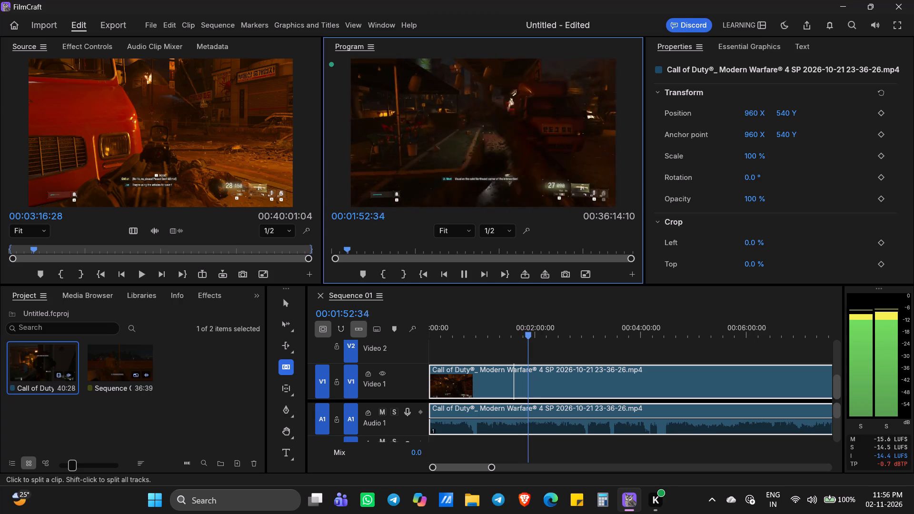
pyautogui.press('Left')
pyautogui.press('Left')
pyautogui.press('Left')
pyautogui.press('Left')
pyautogui.press('Left')
pyautogui.press('Left')
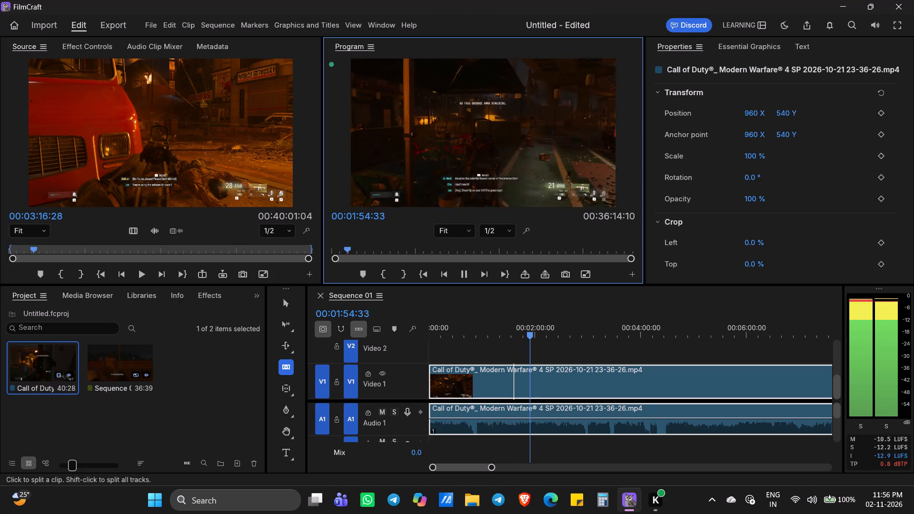
pyautogui.press('Left')
pyautogui.press('Left')
pyautogui.press('Left')
# Replay an earlier part of the sequence and split the gameplay clip with its linked audio at 00:01:29:32.
pyautogui.click(504, 338)
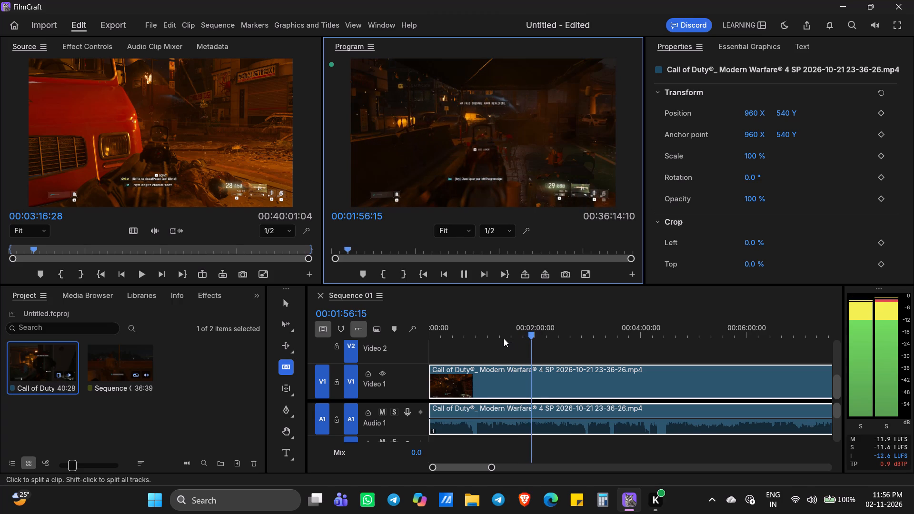
pyautogui.doubleClick(504, 338)
pyautogui.press('space')
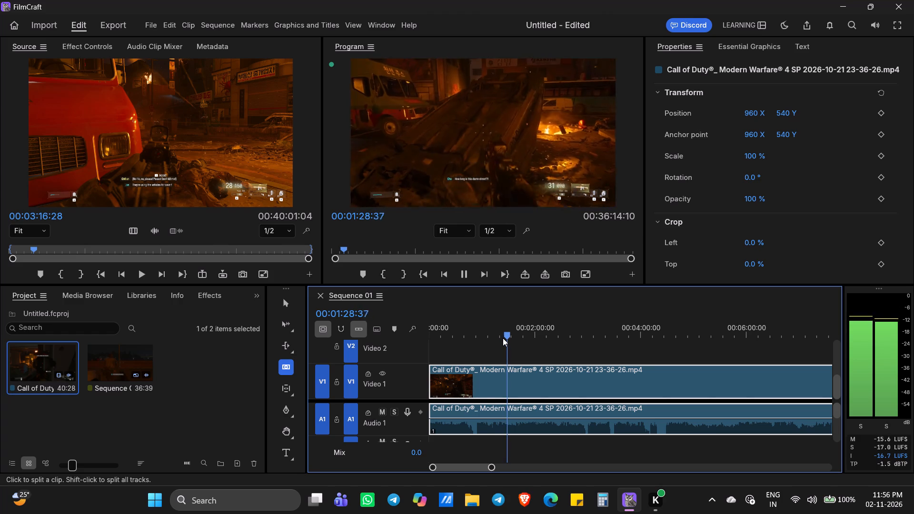
pyautogui.press('space')
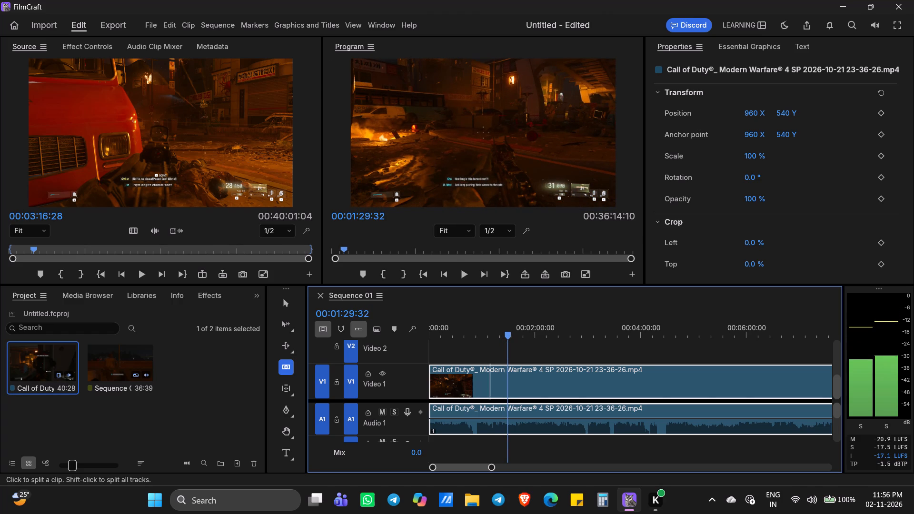
pyautogui.click(508, 385)
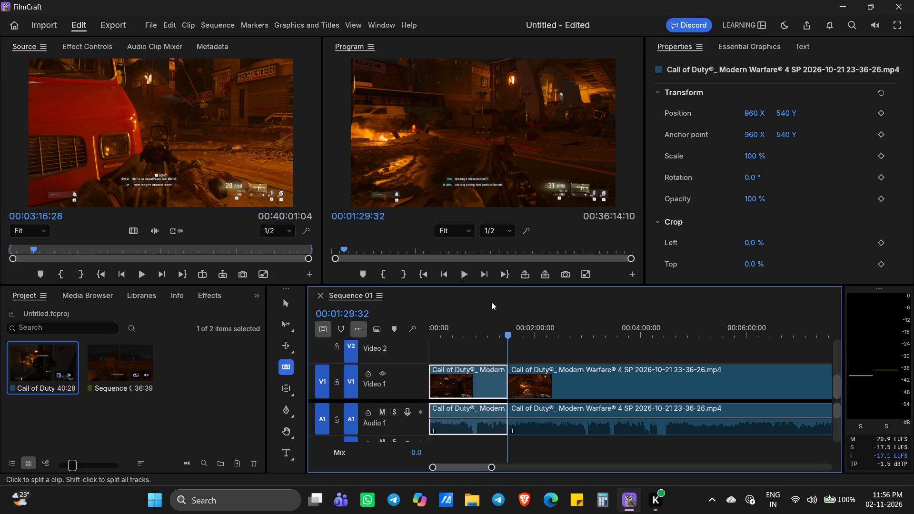
# Delete the gameplay segment and its linked audio after the cut at 00:01:29:32.
pyautogui.click(284, 308)
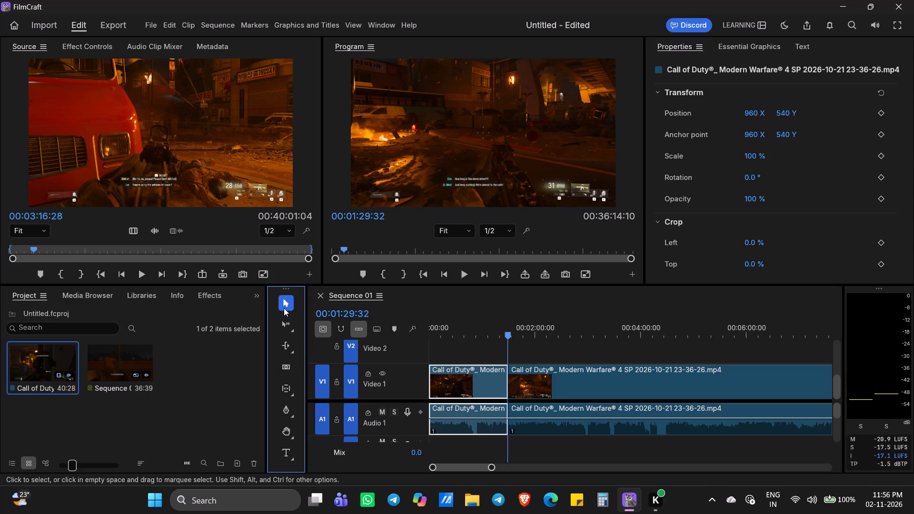
pyautogui.click(623, 390)
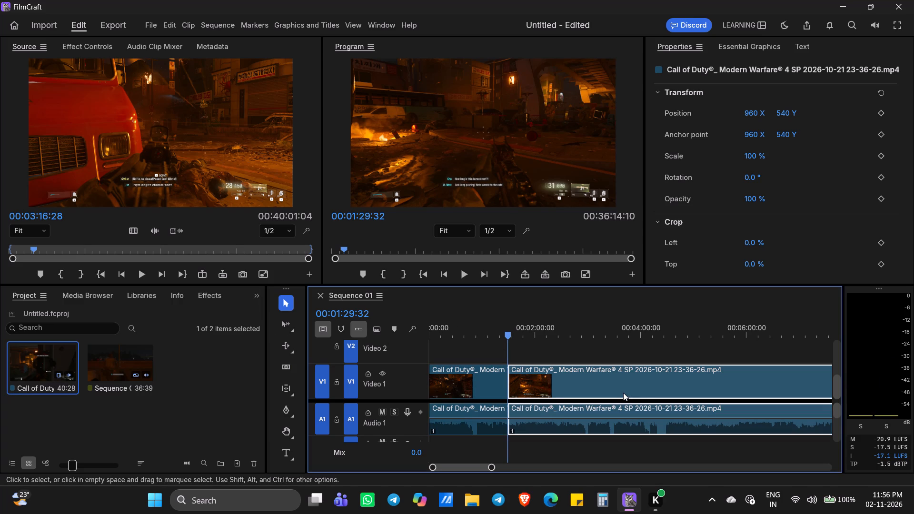
pyautogui.press('Delete')
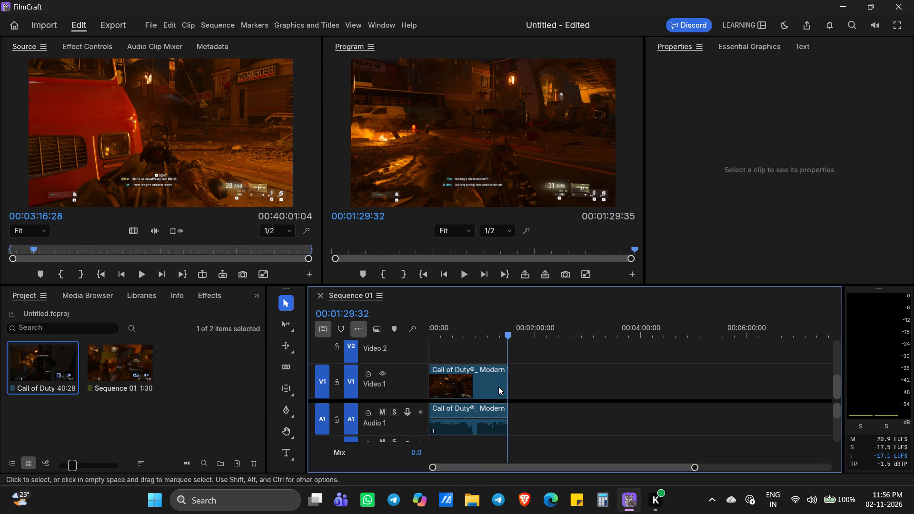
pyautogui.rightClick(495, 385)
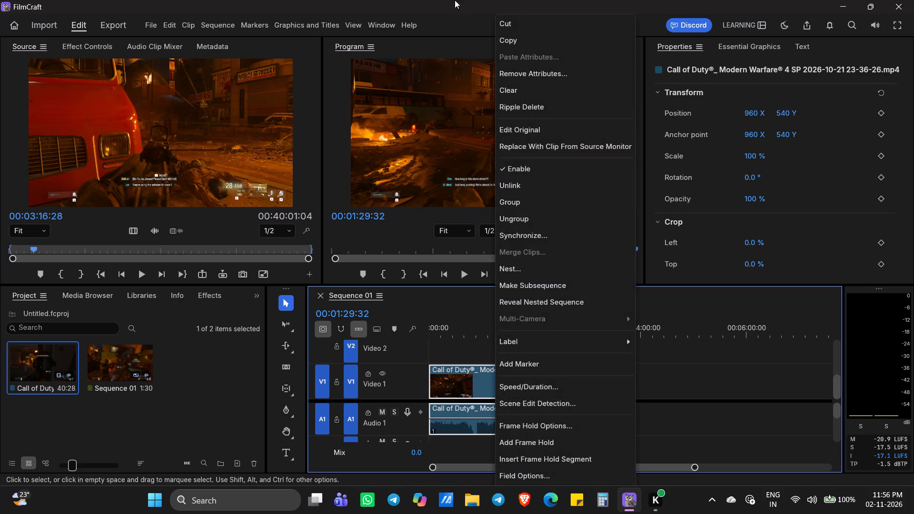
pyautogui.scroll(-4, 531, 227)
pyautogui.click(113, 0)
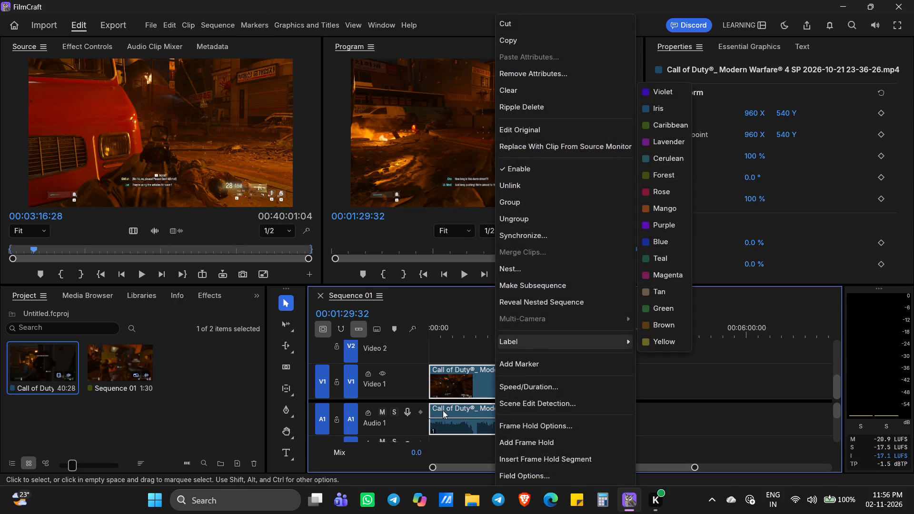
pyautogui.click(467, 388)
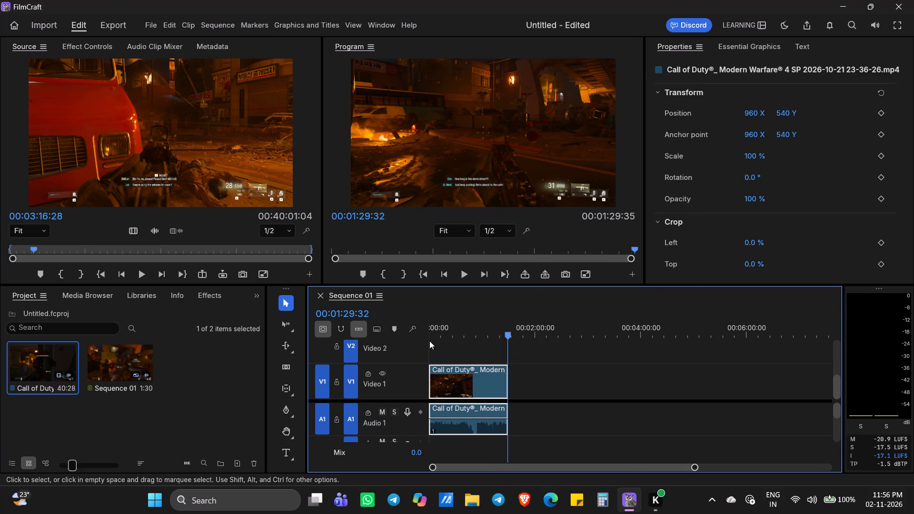
# Export the entire Sequence 01 as an H.264 video to the capture folder using the Match Source – Adaptive High Bitrate preset.
pyautogui.click(105, 26)
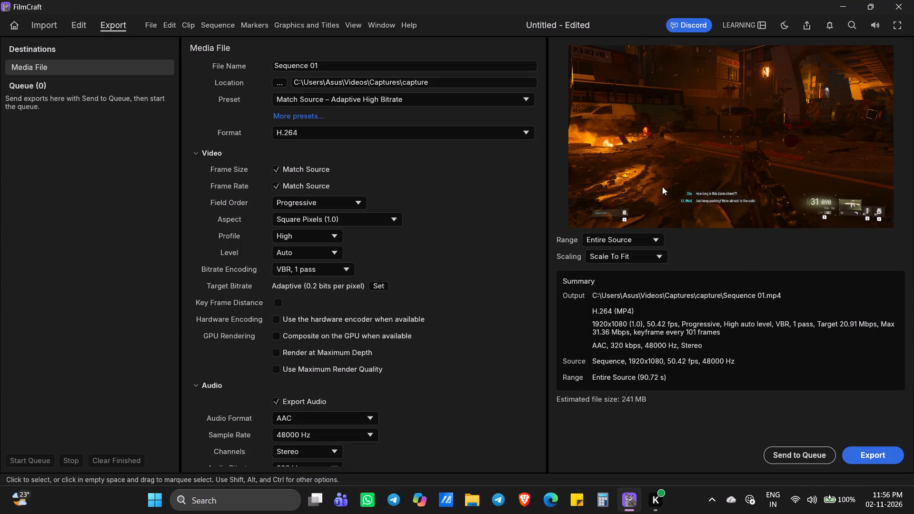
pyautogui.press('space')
pyautogui.click(721, 177)
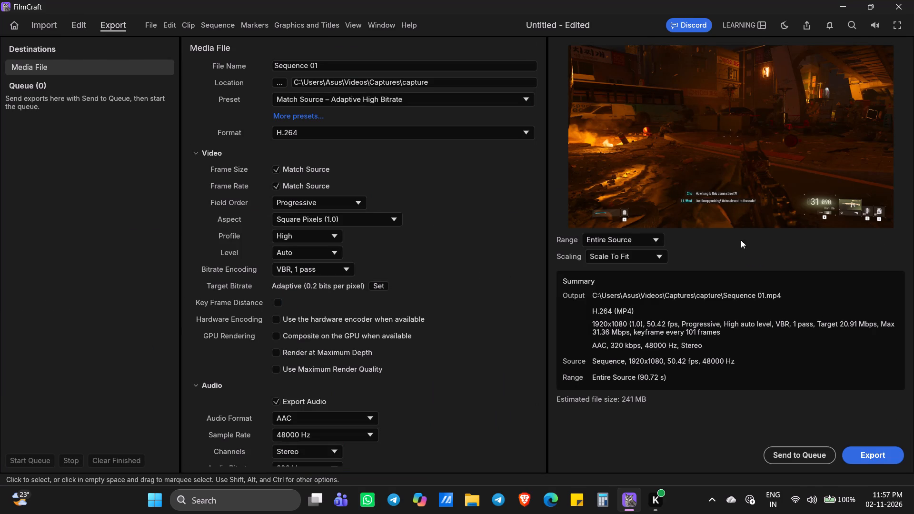
pyautogui.click(755, 234)
pyautogui.click(745, 216)
pyautogui.click(741, 215)
pyautogui.click(740, 225)
pyautogui.click(740, 233)
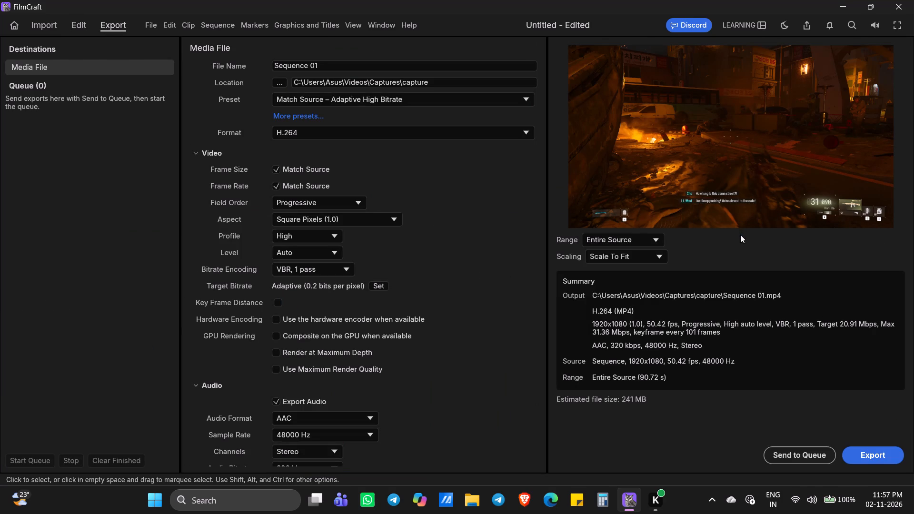
pyautogui.moveTo(740, 235); pyautogui.dragTo(763, 237)
pyautogui.click(782, 227)
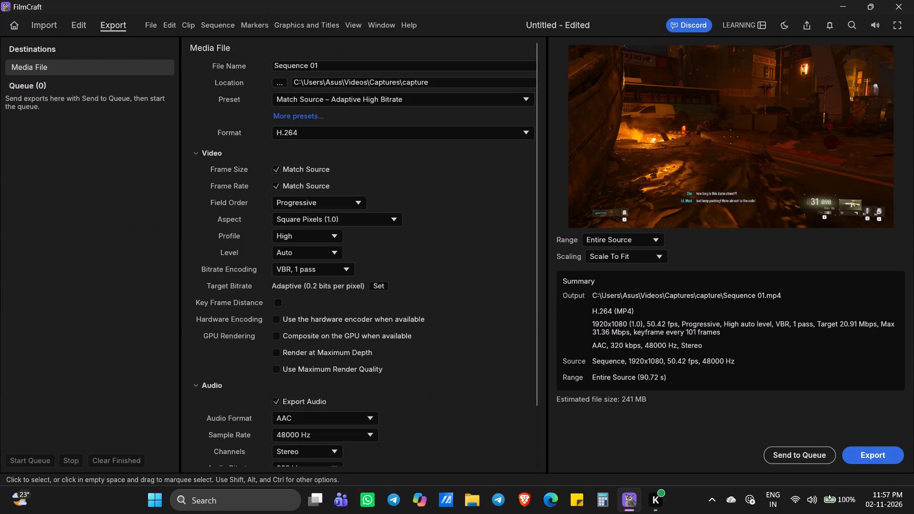
pyautogui.click(890, 461)
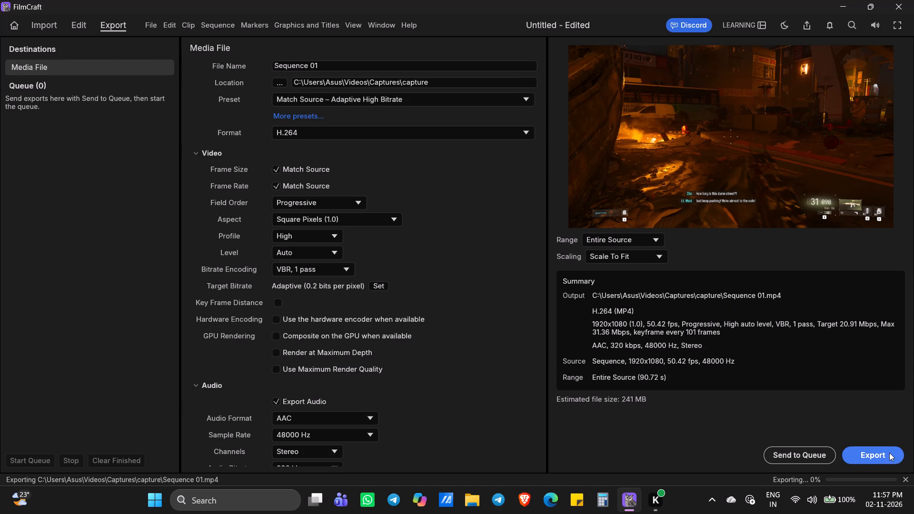
pyautogui.click(889, 451)
pyautogui.click(884, 451)
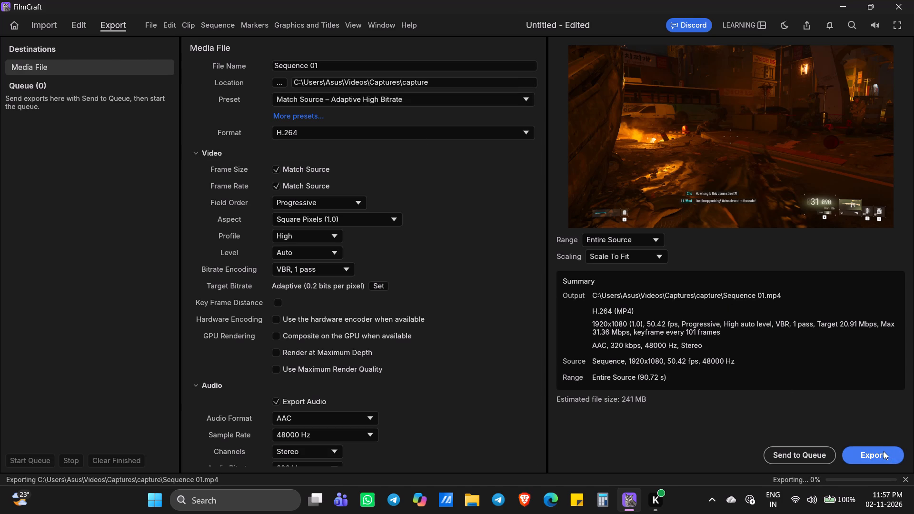
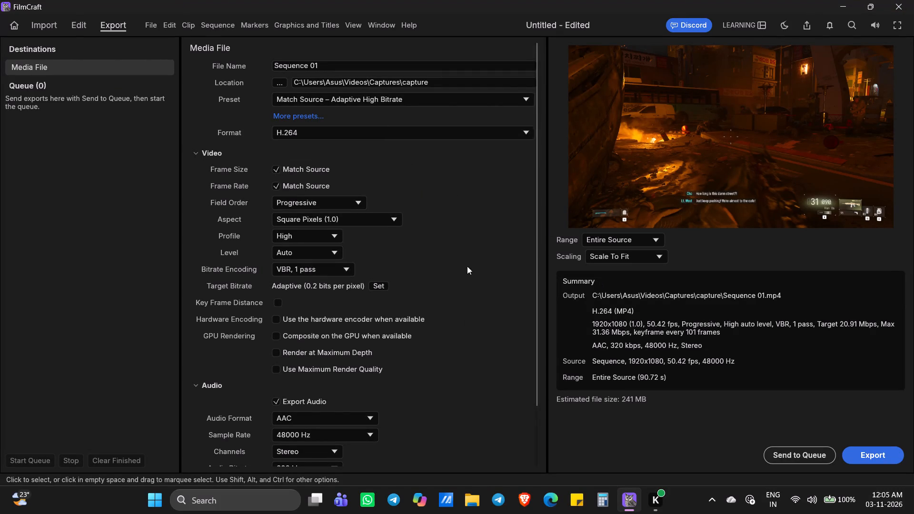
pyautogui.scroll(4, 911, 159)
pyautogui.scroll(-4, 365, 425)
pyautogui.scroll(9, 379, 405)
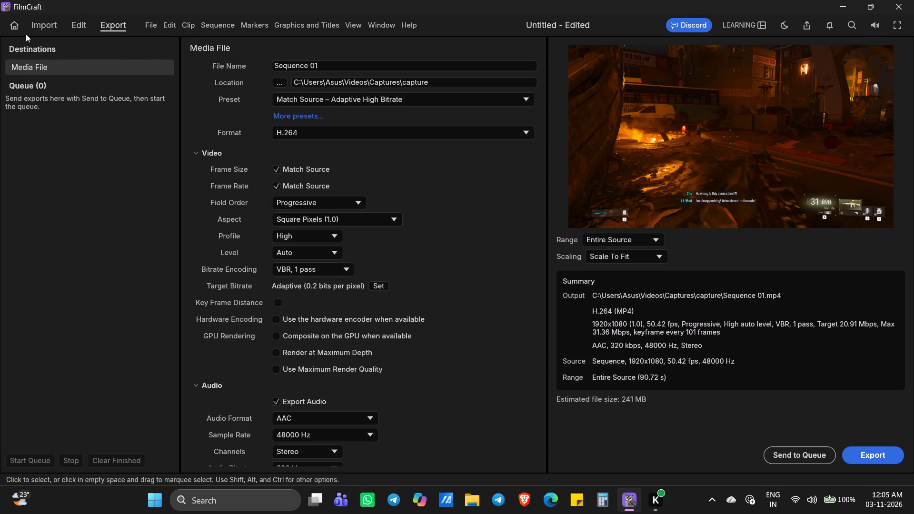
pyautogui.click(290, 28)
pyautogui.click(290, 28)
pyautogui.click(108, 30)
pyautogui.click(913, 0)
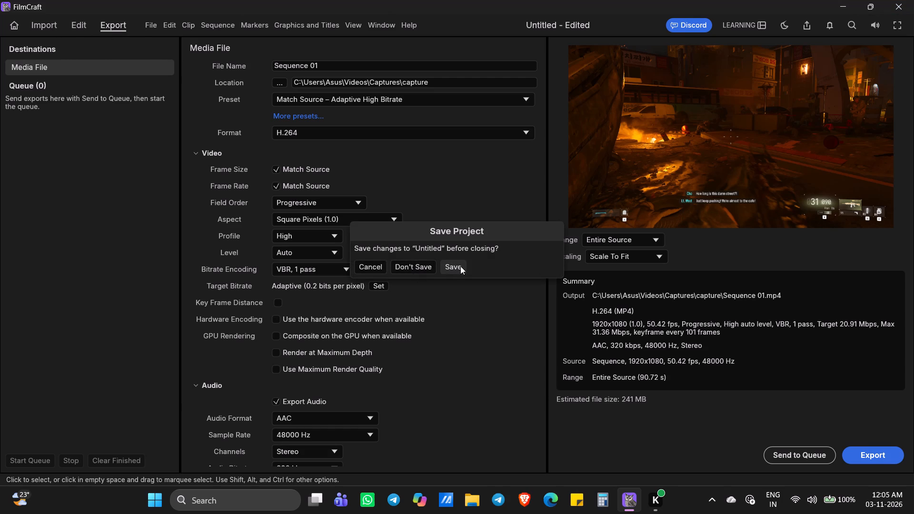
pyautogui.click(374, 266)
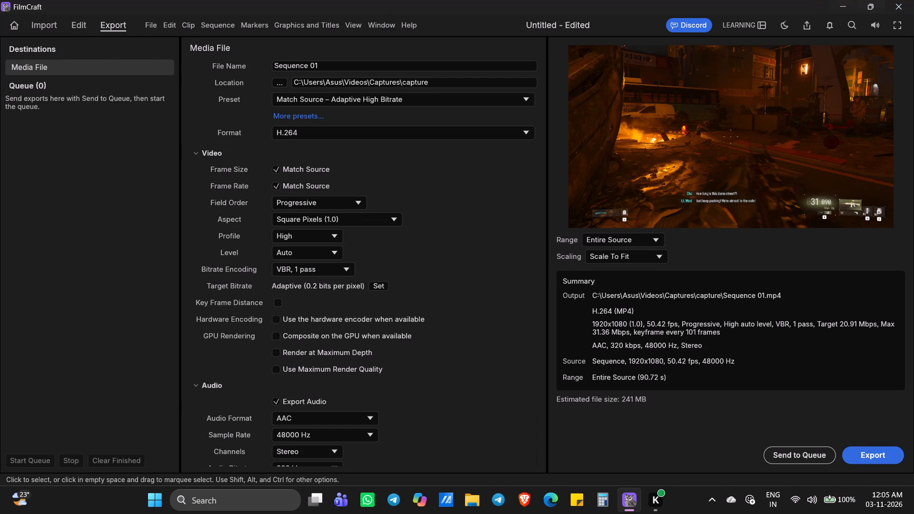
# Return to the editing workspace and undo the deletion of the gameplay segment after the 00:01:29 cut.
pyautogui.click(69, 31)
pyautogui.click(51, 29)
pyautogui.click(67, 27)
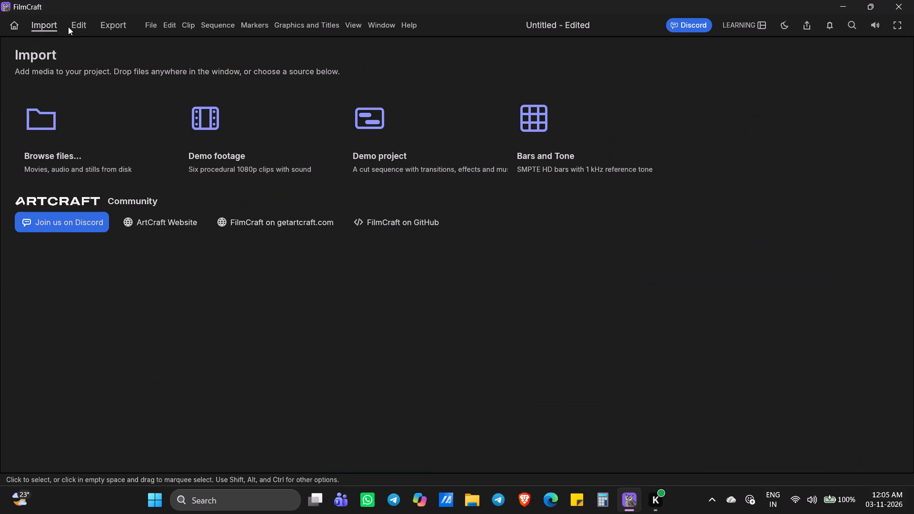
pyautogui.click(73, 27)
pyautogui.scroll(-2, 436, 326)
pyautogui.hotkey('ctrl', 'z')
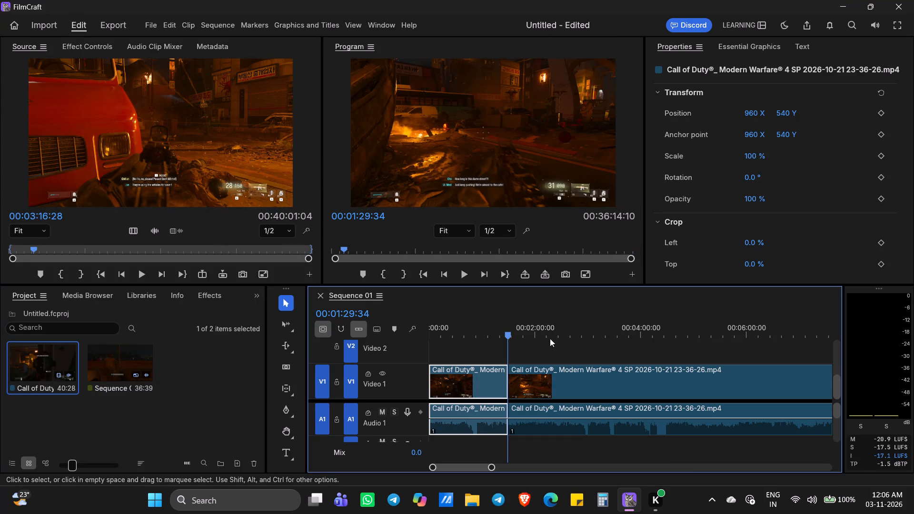
# Delete the gameplay segment before the 00:01:29 cut and move the remaining clip with its linked audio to the sequence start.
pyautogui.click(490, 385)
pyautogui.press('Delete')
pyautogui.moveTo(560, 390); pyautogui.dragTo(400, 364)
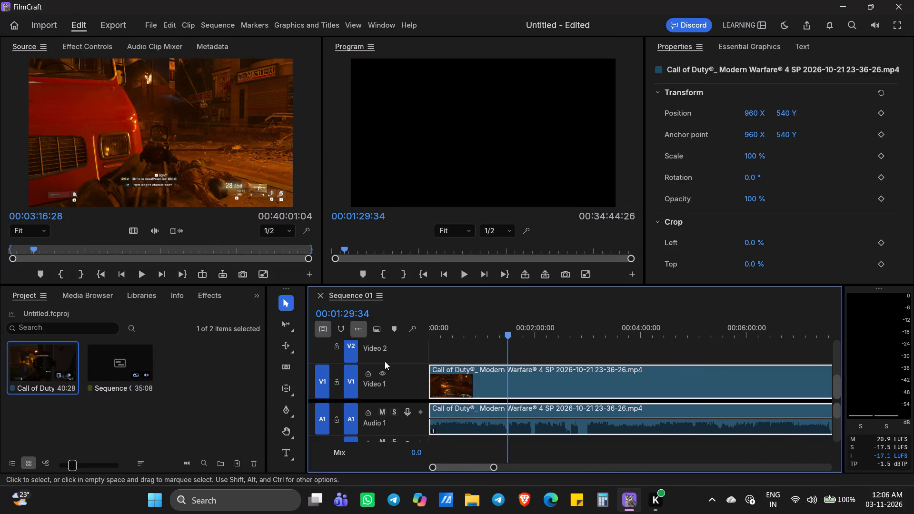
# Play the gameplay from near the sequence start and skim ahead to about 00:03:22, looking for a cut point.
pyautogui.moveTo(509, 338); pyautogui.dragTo(404, 339)
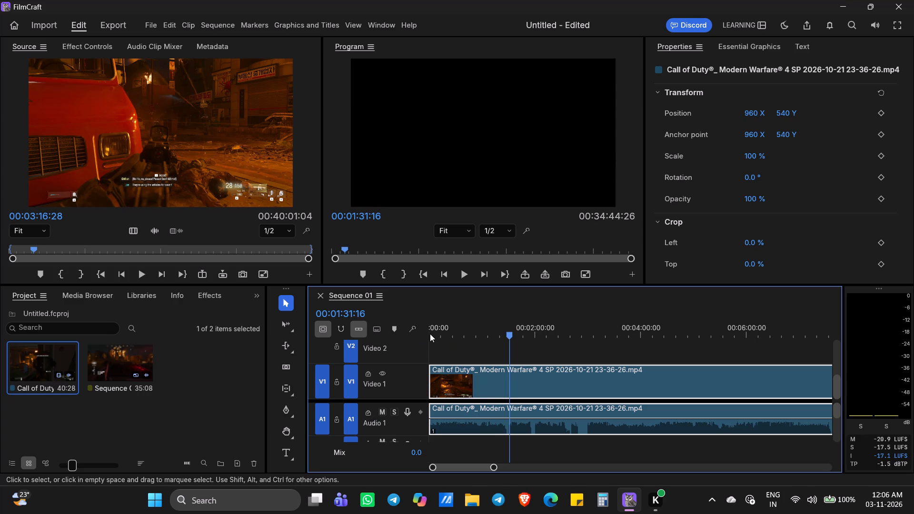
pyautogui.tripleClick(431, 334)
pyautogui.doubleClick(431, 334)
pyautogui.moveTo(434, 334); pyautogui.dragTo(398, 343)
pyautogui.press('space')
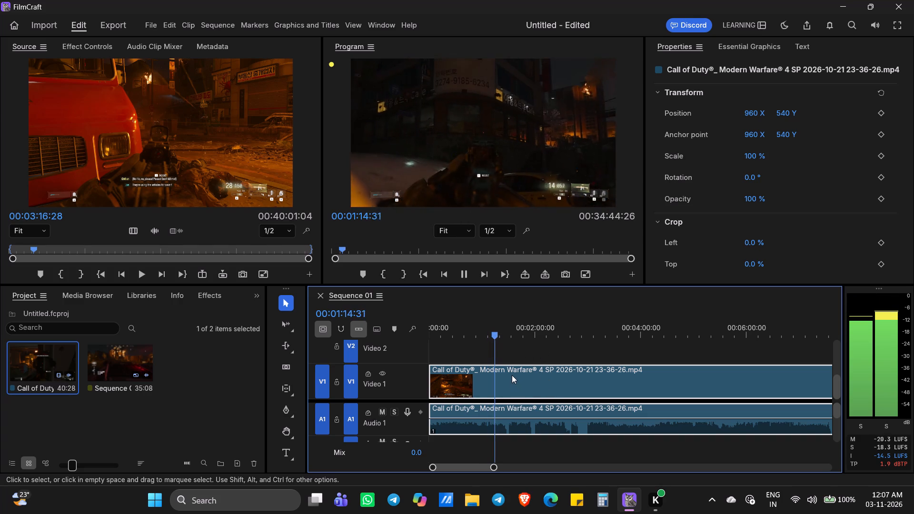
pyautogui.click(525, 341)
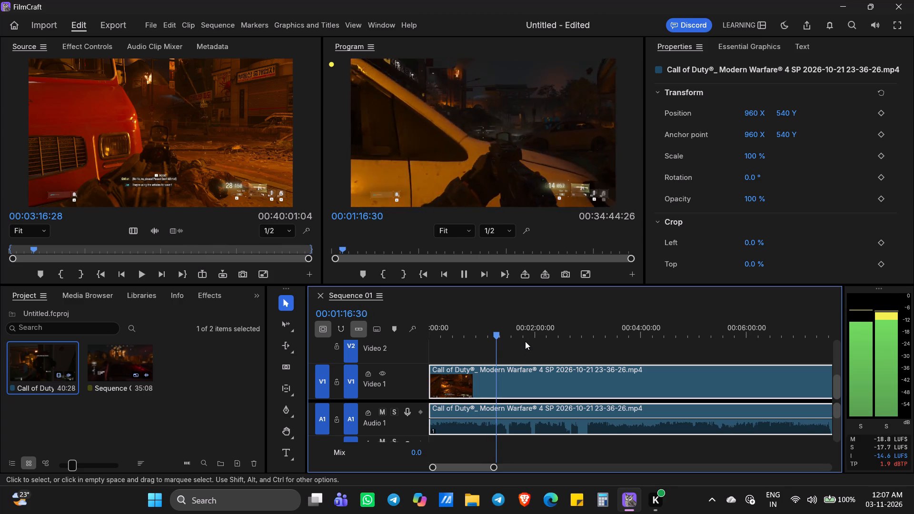
pyautogui.click(526, 337)
pyautogui.click(526, 337)
pyautogui.click(540, 337)
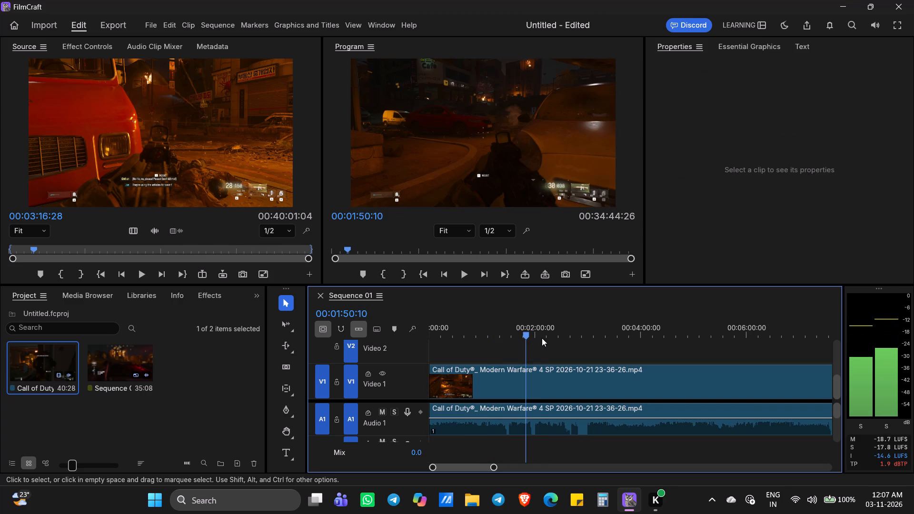
pyautogui.click(543, 338)
pyautogui.click(555, 338)
pyautogui.click(568, 337)
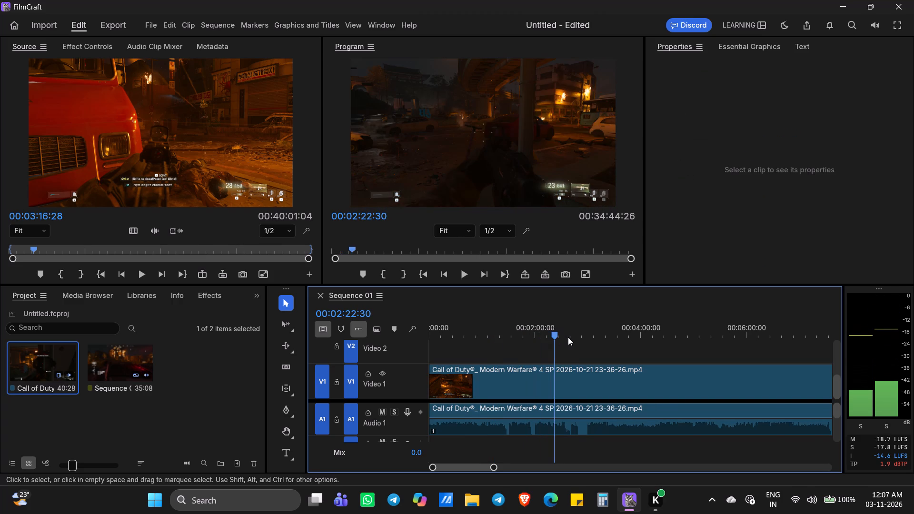
pyautogui.click(584, 339)
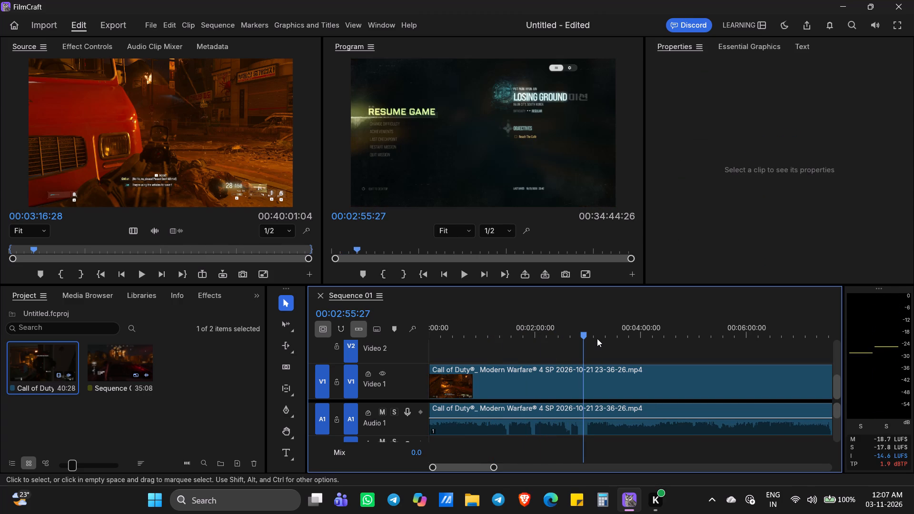
pyautogui.click(597, 338)
pyautogui.click(607, 337)
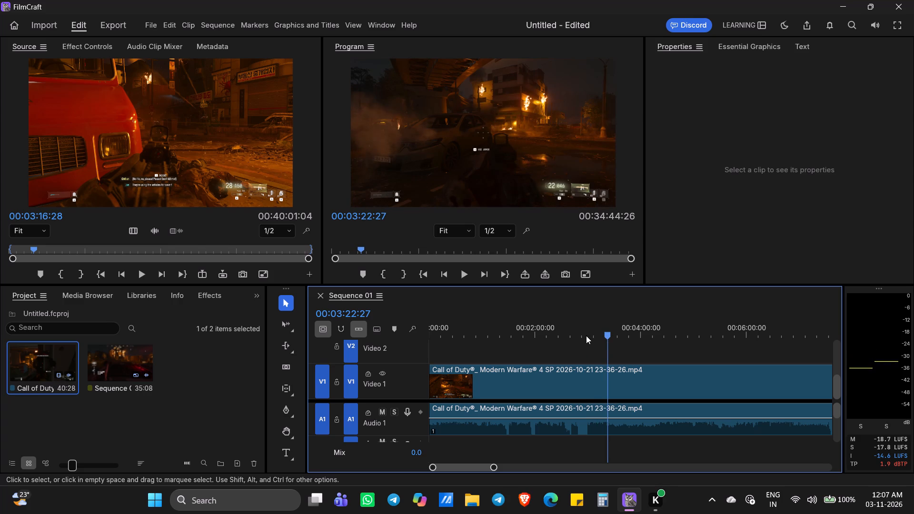
# Check the gameplay between about 00:02:57 and 00:03:09 and split the clip with its linked audio at about 00:03:01.
pyautogui.click(585, 335)
pyautogui.press('space')
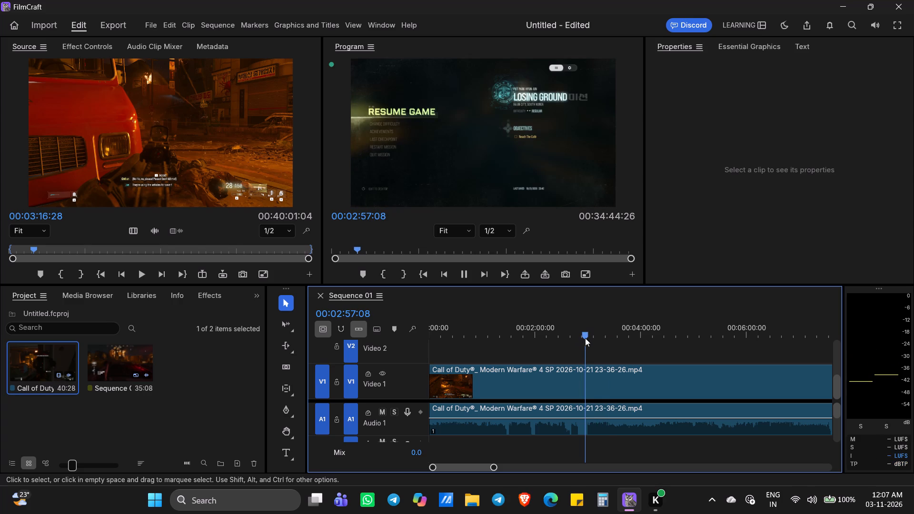
pyautogui.click(596, 338)
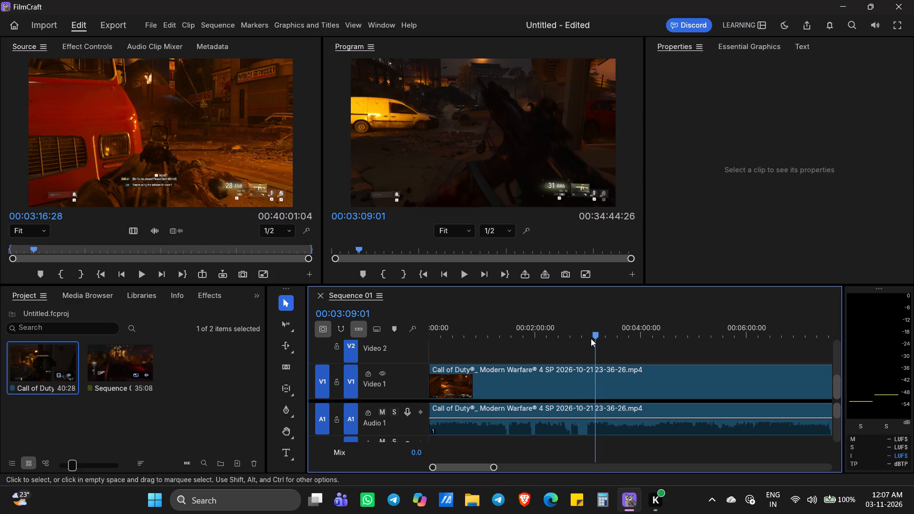
pyautogui.press('space')
pyautogui.click(591, 338)
pyautogui.click(588, 338)
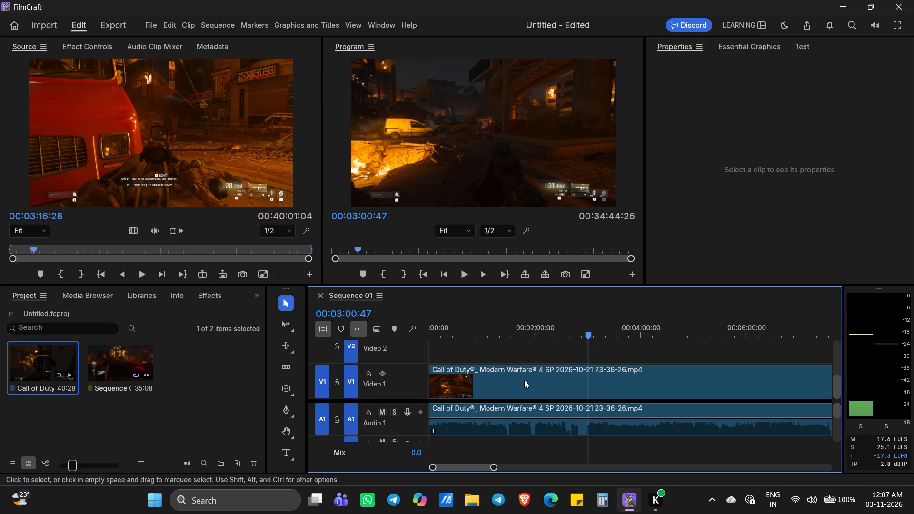
pyautogui.press('c')
pyautogui.click(589, 375)
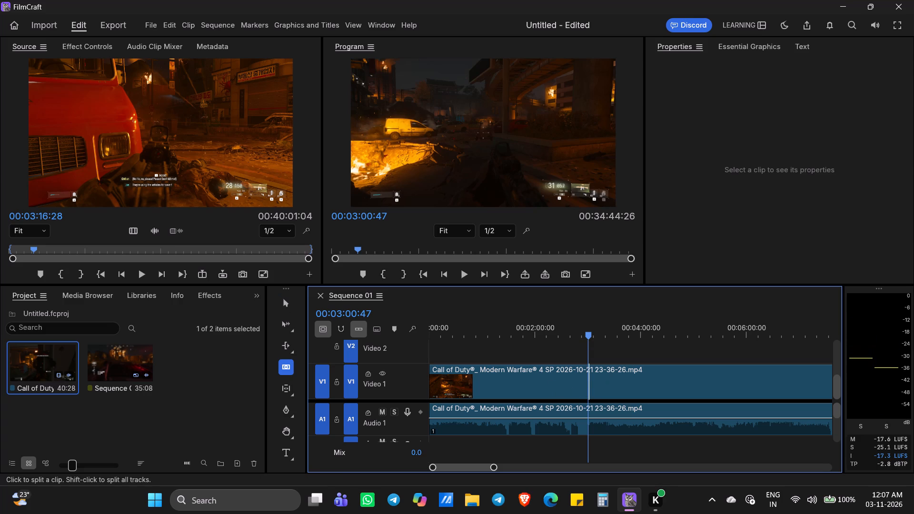
pyautogui.press('c')
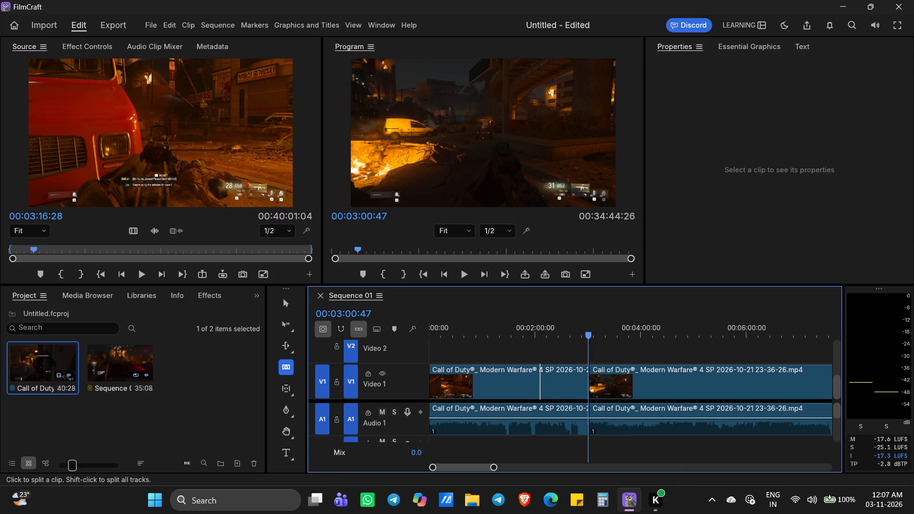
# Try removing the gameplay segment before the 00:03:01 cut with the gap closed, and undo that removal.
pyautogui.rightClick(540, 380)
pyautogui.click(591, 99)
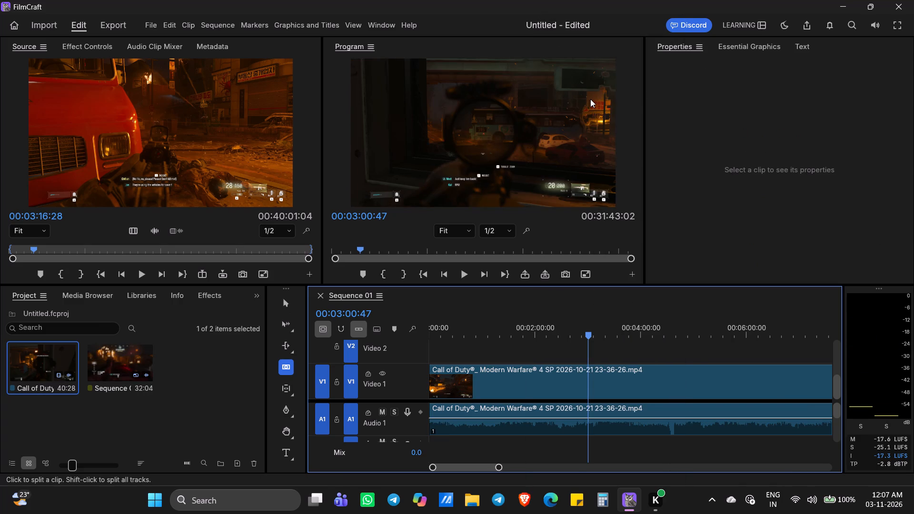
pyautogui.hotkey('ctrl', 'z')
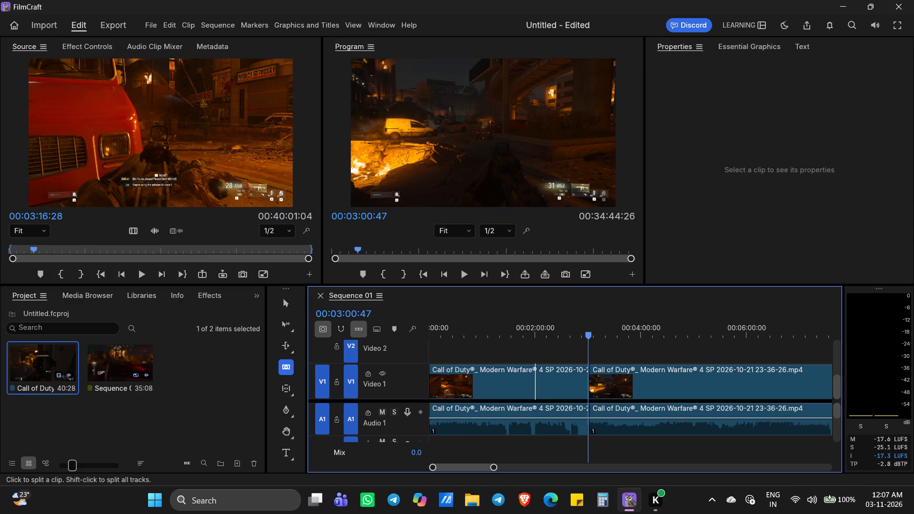
# Delete the gameplay segment before the 00:03:01 cut, leaving a gap, and move the remaining clip with its audio to the sequence start.
pyautogui.rightClick(534, 372)
pyautogui.click(586, 89)
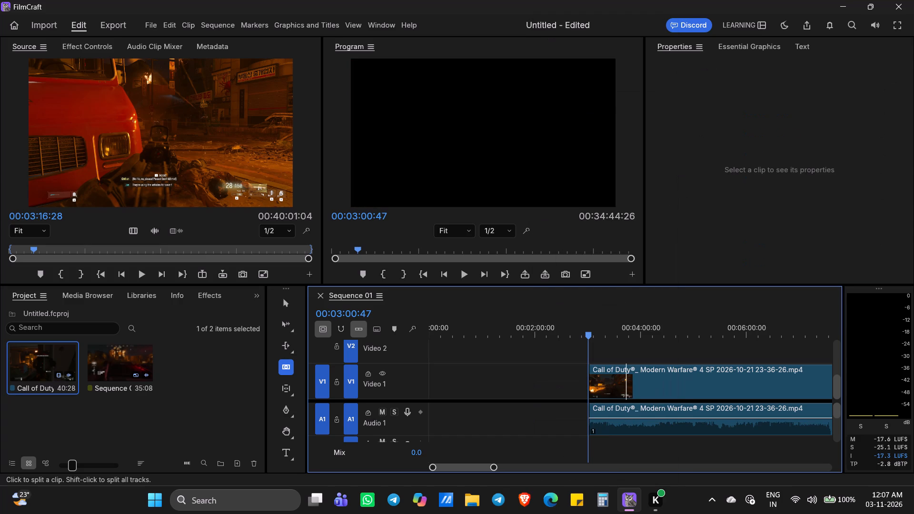
pyautogui.click(279, 304)
pyautogui.moveTo(650, 384); pyautogui.dragTo(425, 383)
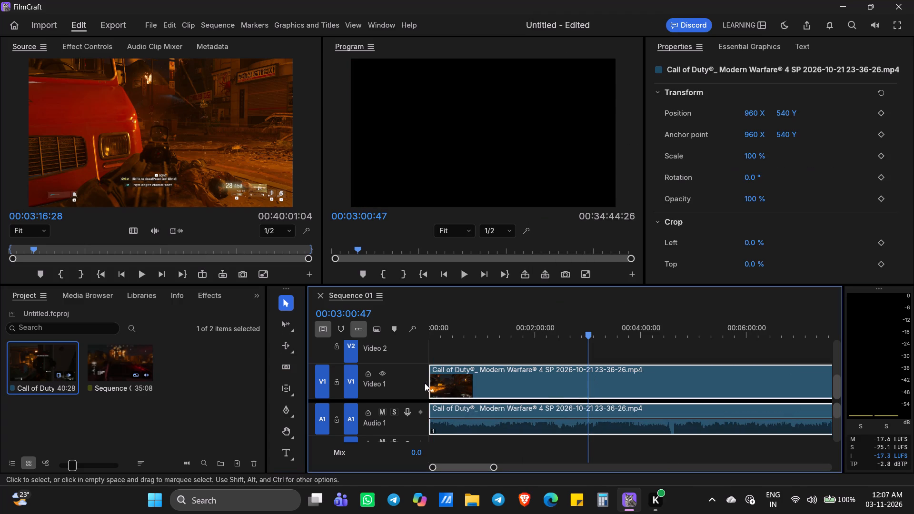
pyautogui.moveTo(425, 383); pyautogui.dragTo(416, 384)
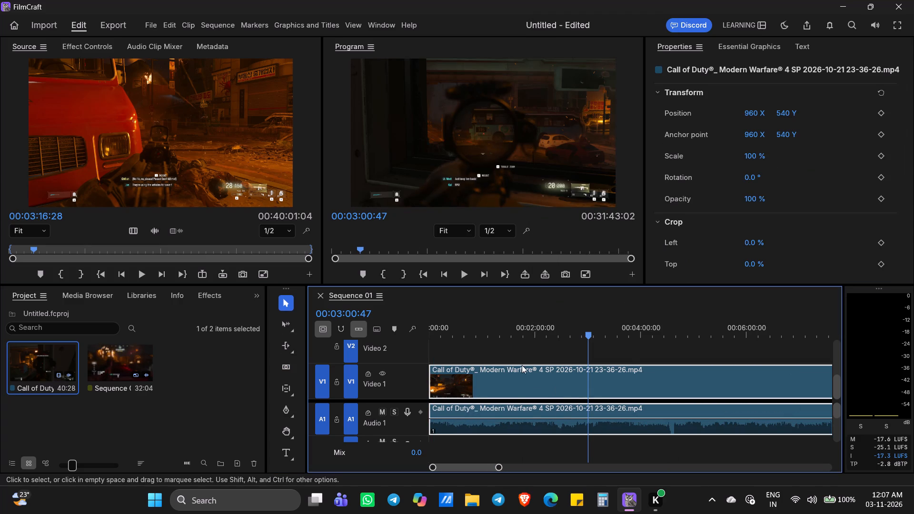
# Play the trimmed gameplay from near the sequence start to about 00:01:09 to review it.
pyautogui.moveTo(587, 334); pyautogui.dragTo(339, 355)
pyautogui.tripleClick(427, 341)
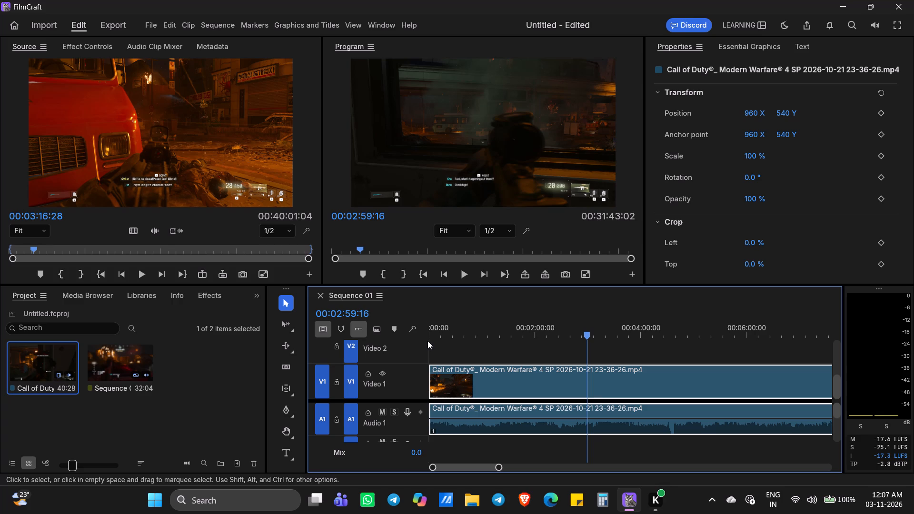
pyautogui.tripleClick(430, 340)
pyautogui.click(431, 339)
pyautogui.moveTo(441, 339); pyautogui.dragTo(395, 340)
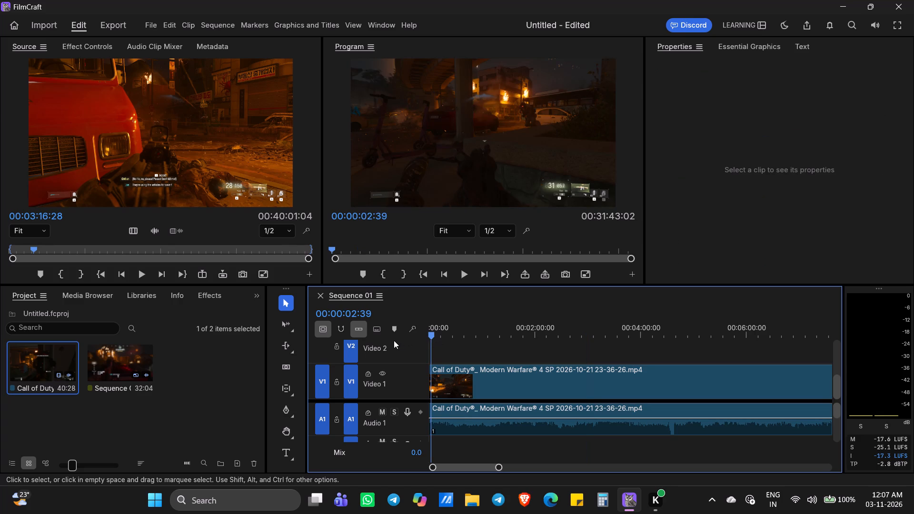
pyautogui.press('space')
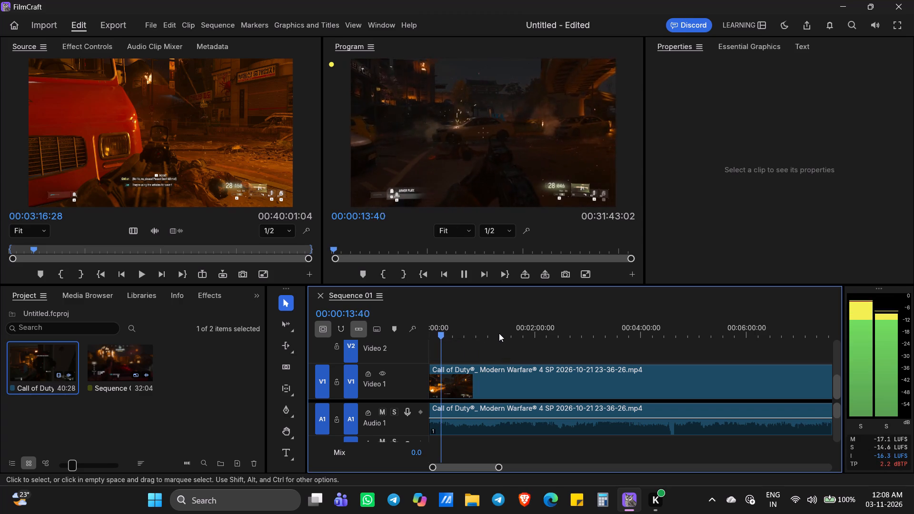
pyautogui.press('space')
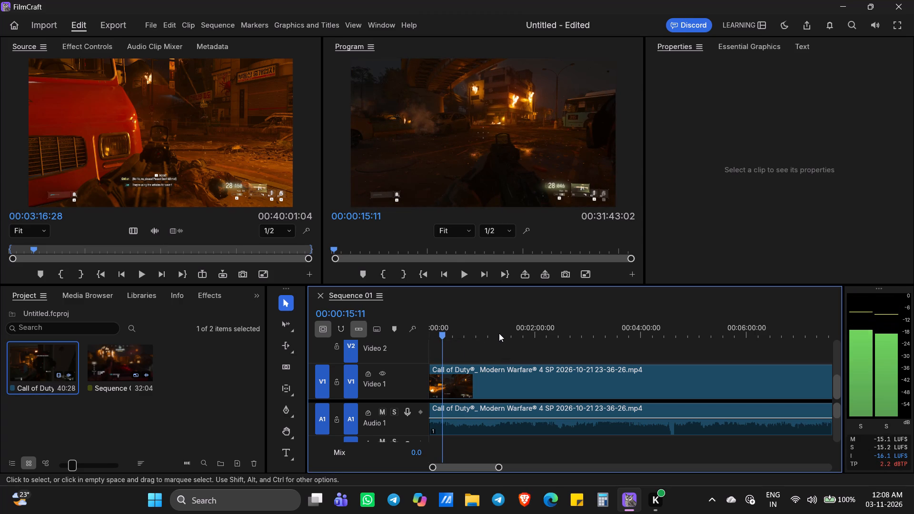
pyautogui.press('space')
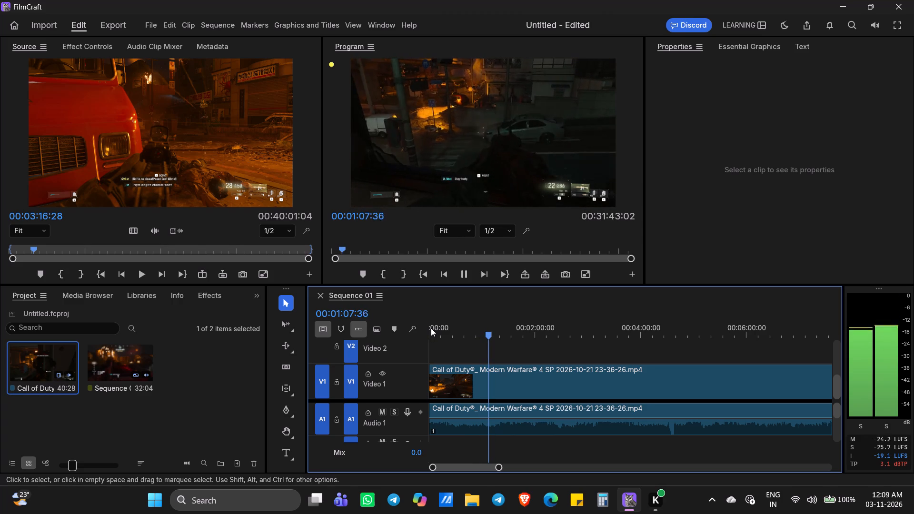
pyautogui.press('space')
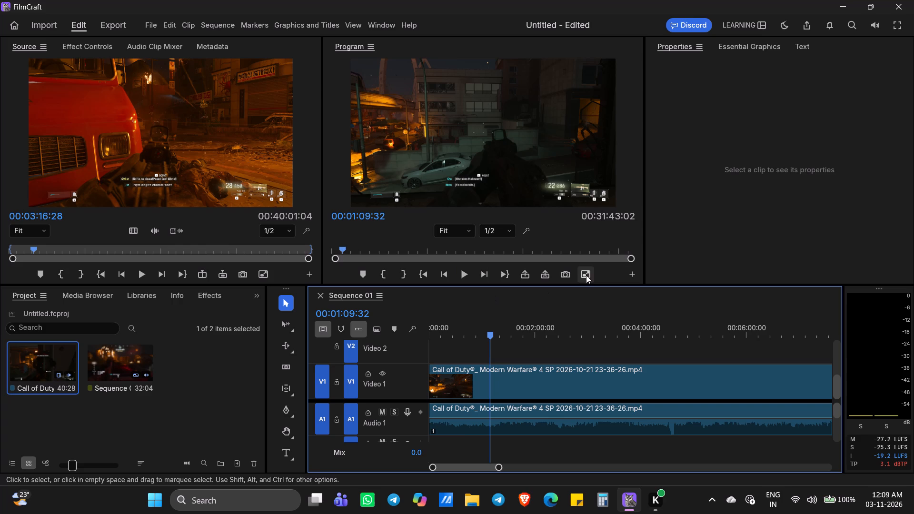
# Check the gameplay between about 00:00:35 and 00:01:06 and split the clip with its linked audio just after 00:00:45:49.
pyautogui.click(476, 339)
pyautogui.click(485, 339)
pyautogui.click(487, 338)
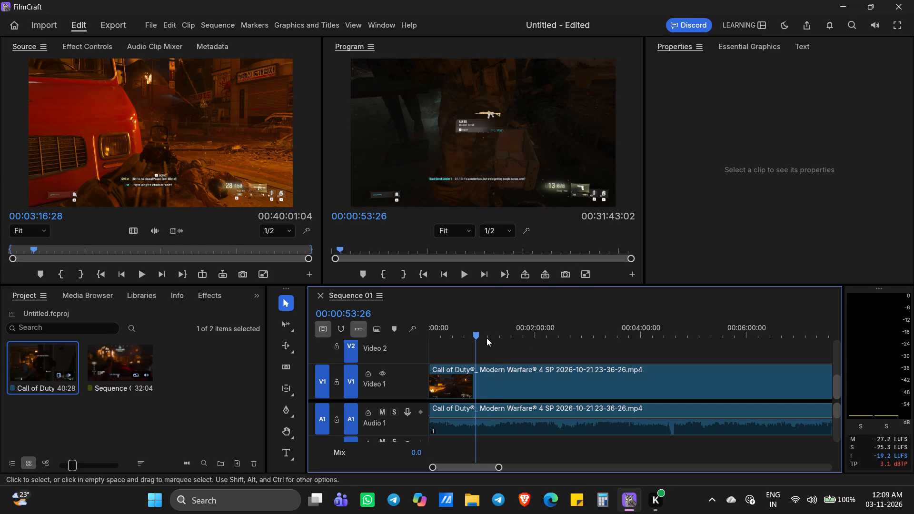
pyautogui.press('space')
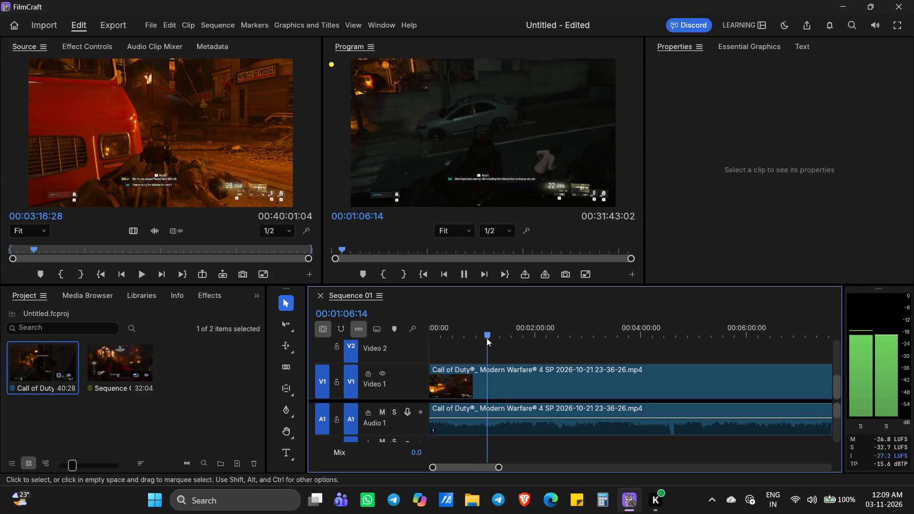
pyautogui.click(478, 338)
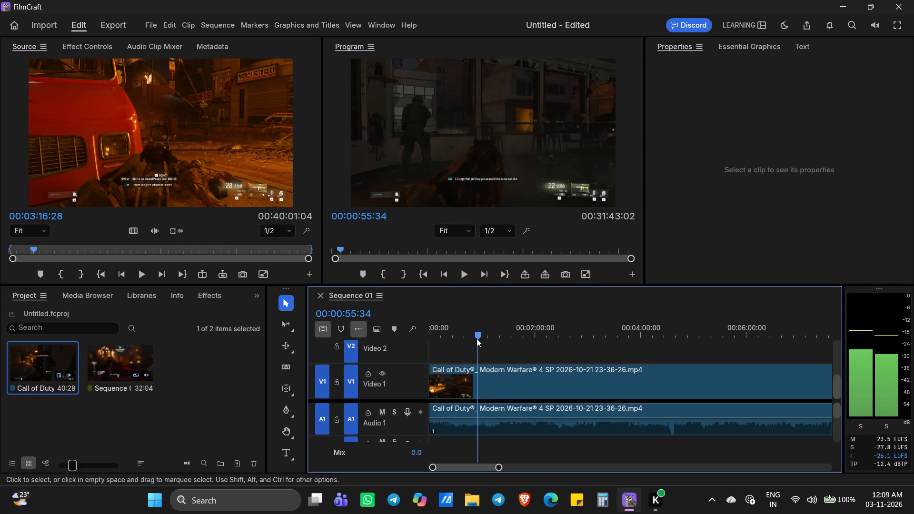
pyautogui.press('space')
pyautogui.click(460, 338)
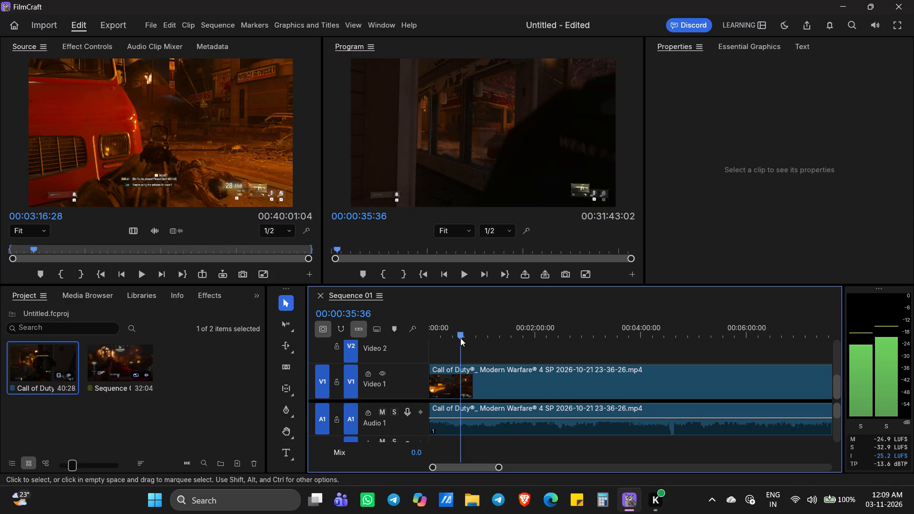
pyautogui.press('space')
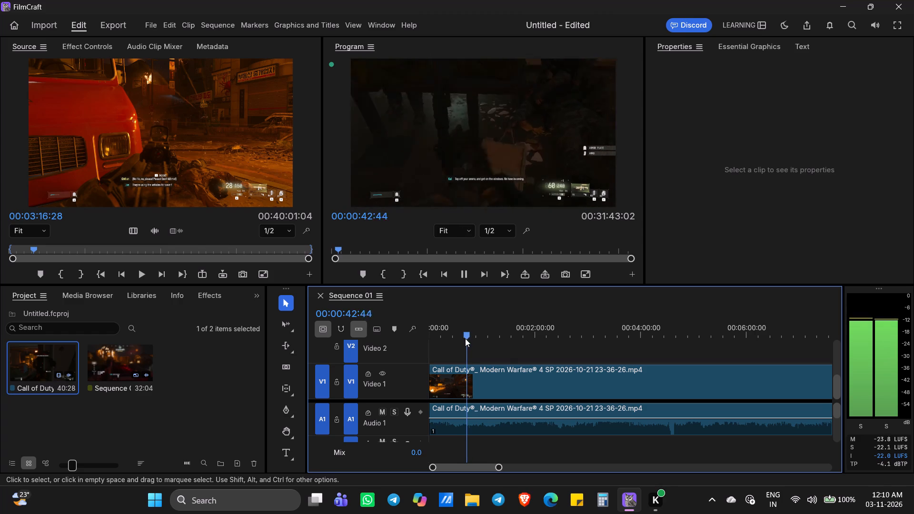
pyautogui.click(469, 339)
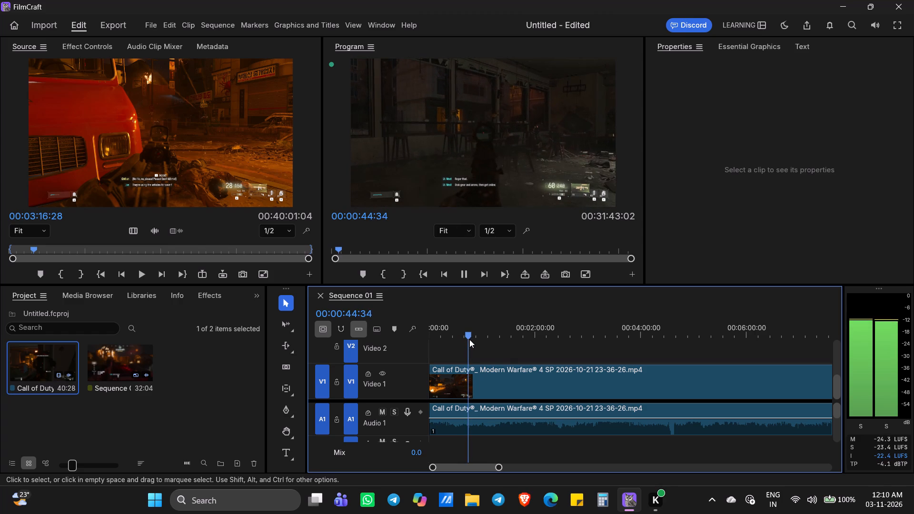
pyautogui.press('c')
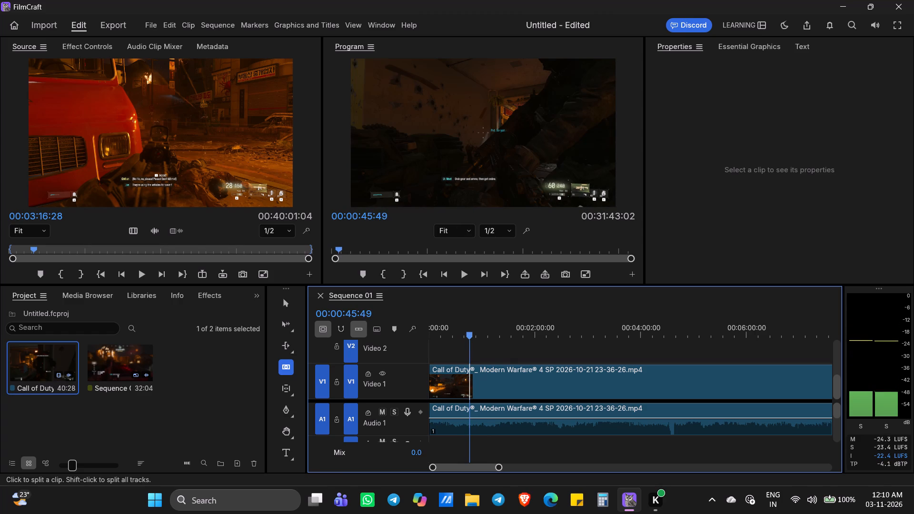
pyautogui.click(470, 393)
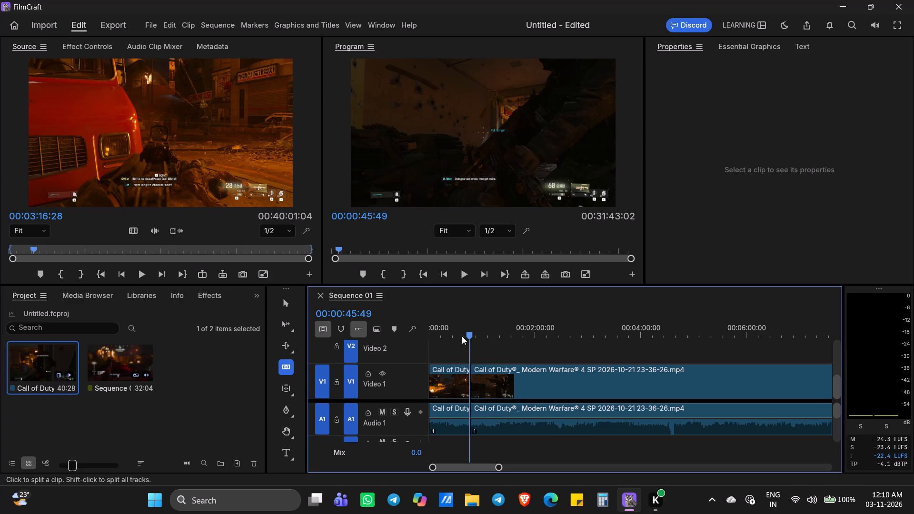
# Ripple-trim the end of the opening segment, with its audio, back to the playhead at 00:00:45:49.
pyautogui.write('WW')
# Delete the long gameplay segment after the 00:00:45:49 cut with its audio, keeping only the opening segment.
pyautogui.click(288, 305)
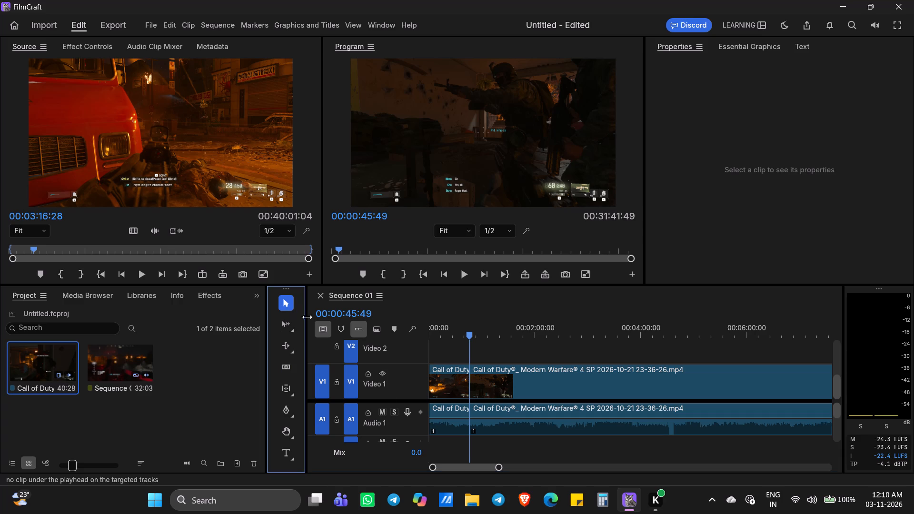
pyautogui.click(463, 388)
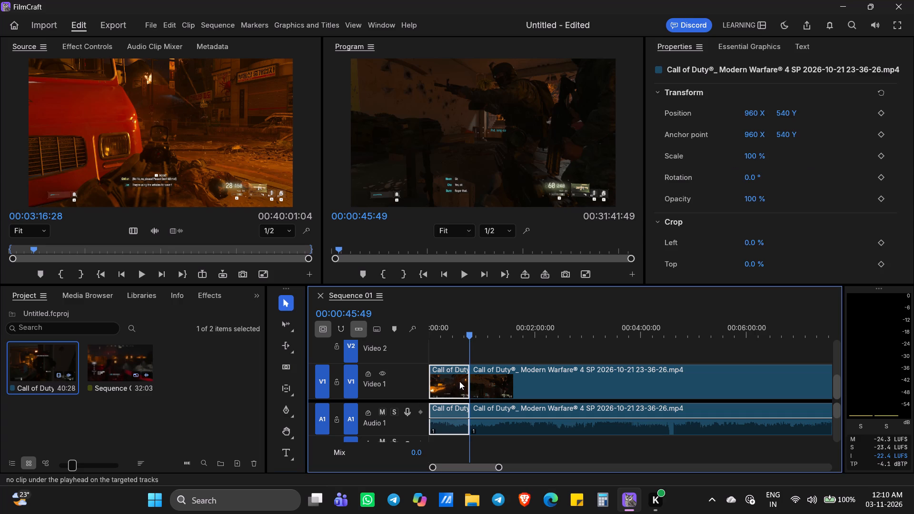
pyautogui.click(506, 382)
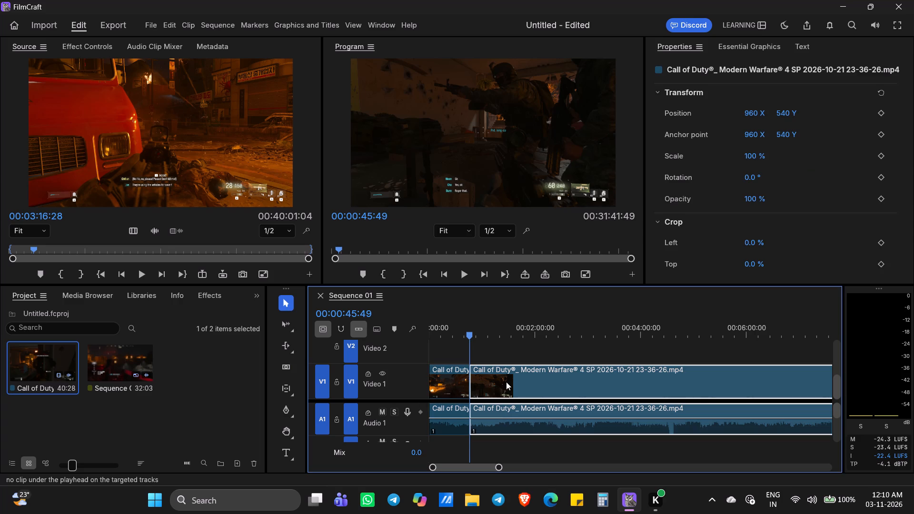
pyautogui.rightClick(506, 380)
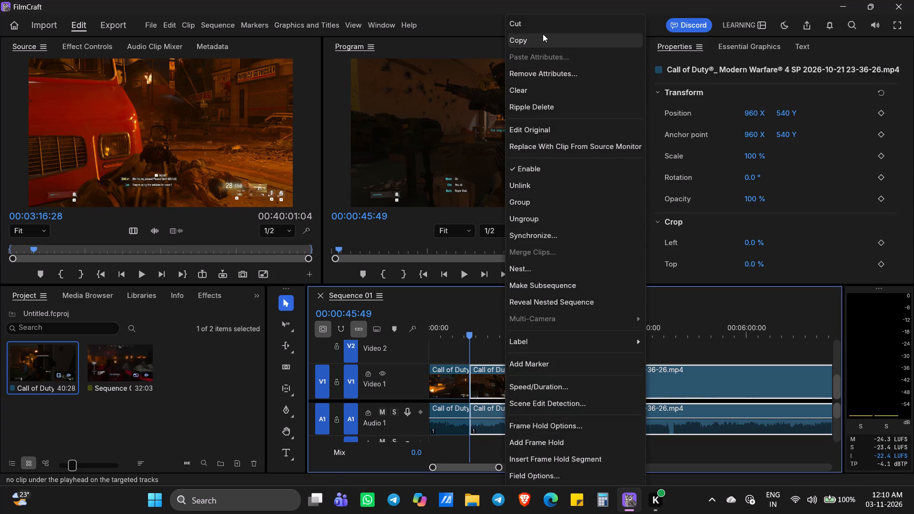
pyautogui.click(536, 89)
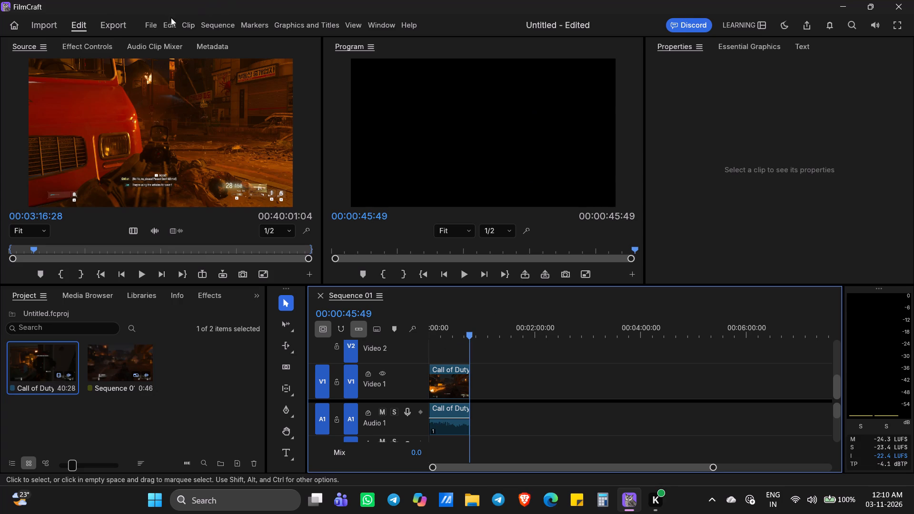
# Export the entire trimmed sequence as Sequence 01 in H.264 with the Match Source – Adaptive High Bitrate preset.
pyautogui.click(109, 20)
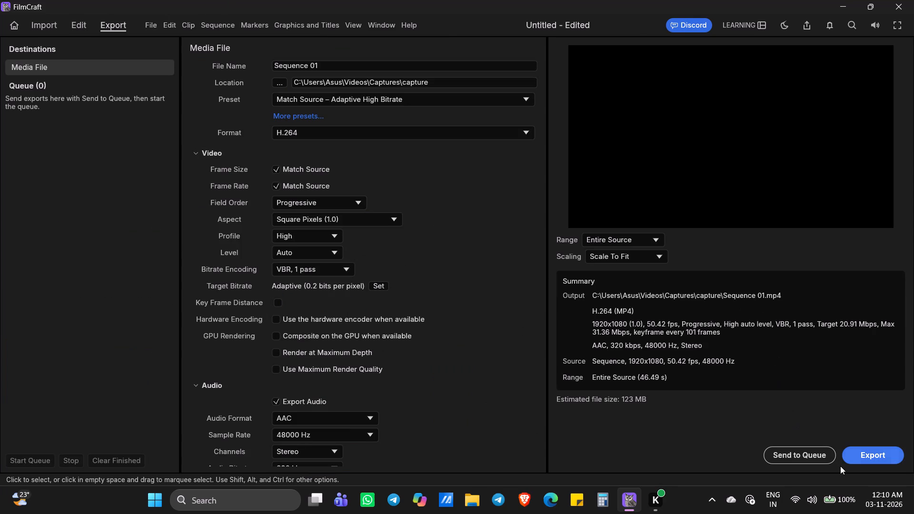
pyautogui.click(851, 450)
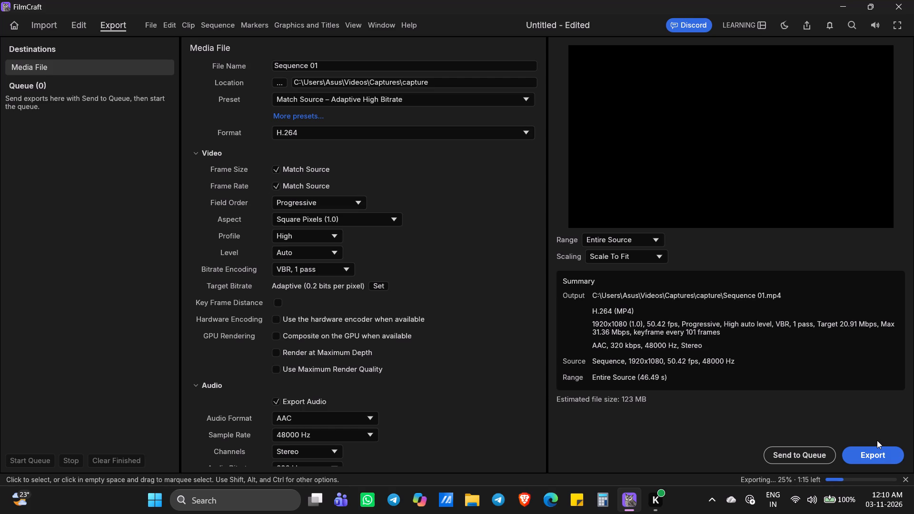
pyautogui.click(877, 440)
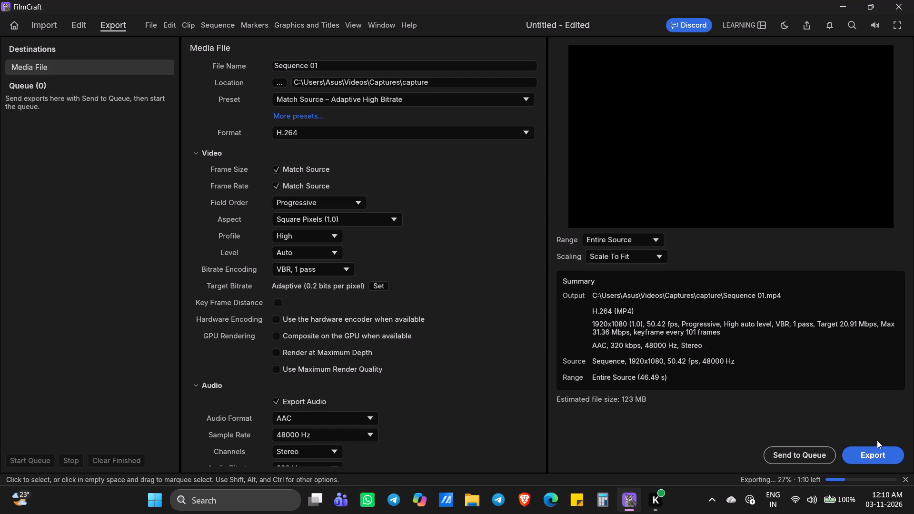
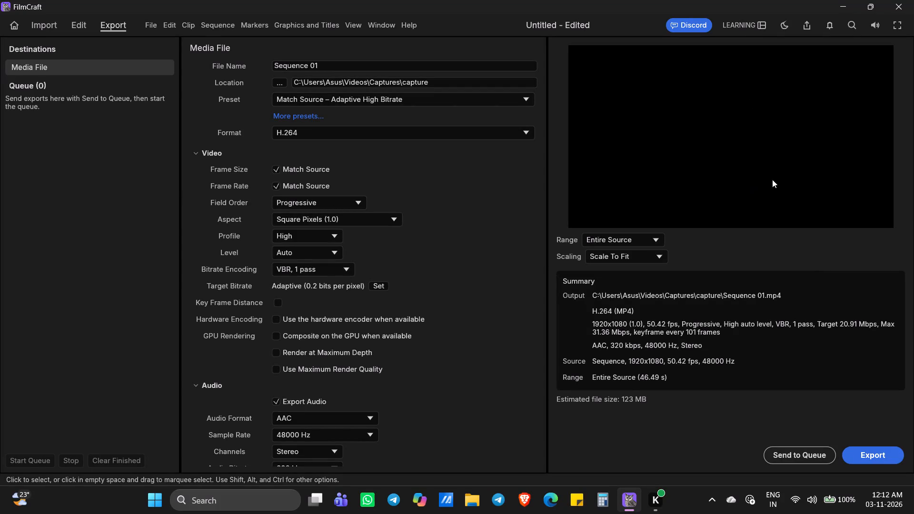
# Start exporting the whole trimmed Sequence 01 as an H.264 file to the capture folder.
pyautogui.click(863, 451)
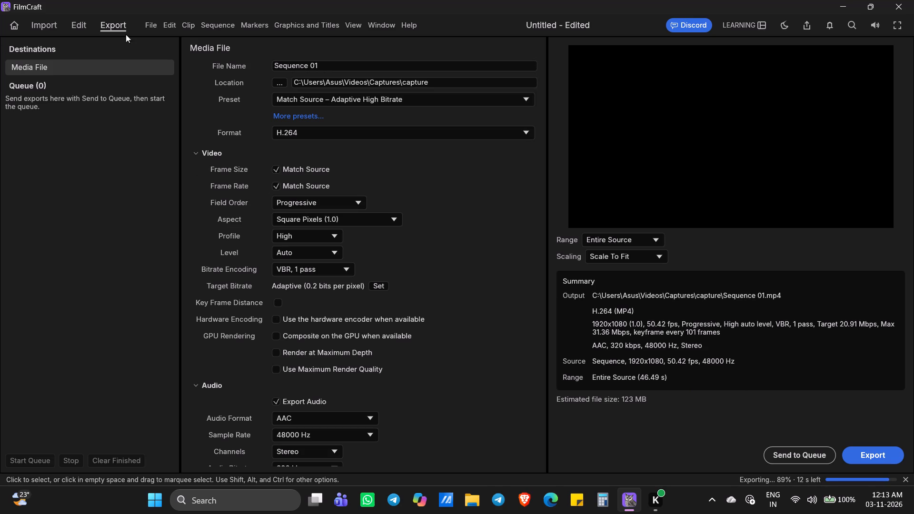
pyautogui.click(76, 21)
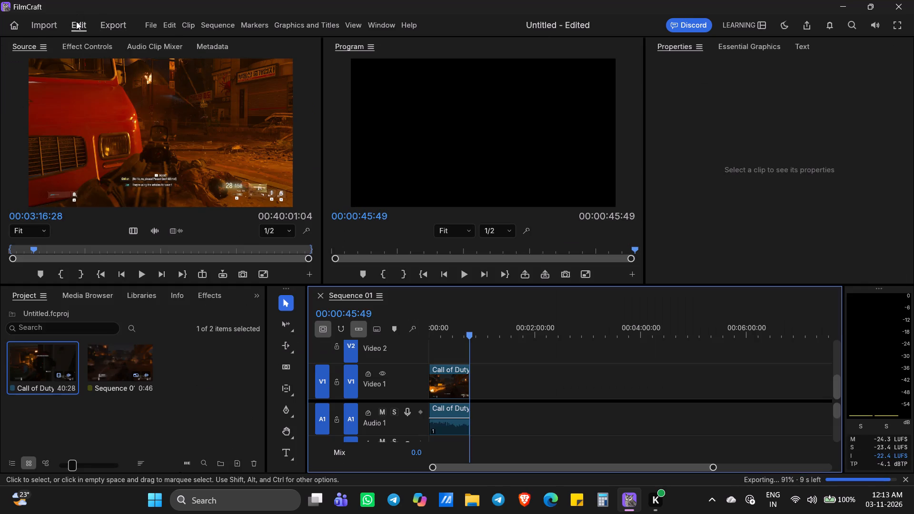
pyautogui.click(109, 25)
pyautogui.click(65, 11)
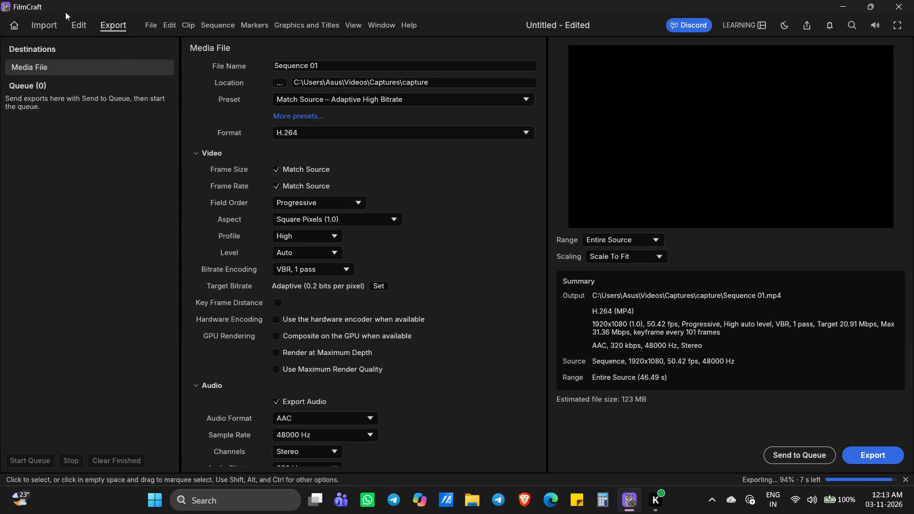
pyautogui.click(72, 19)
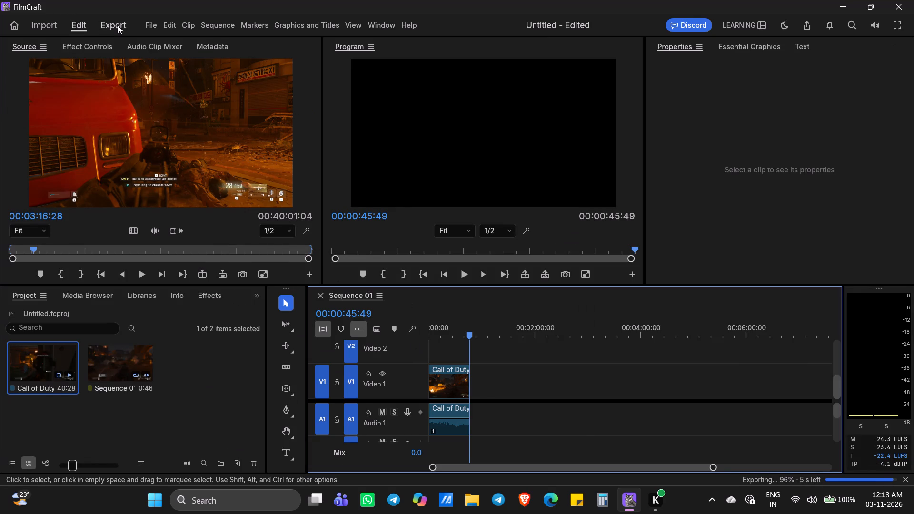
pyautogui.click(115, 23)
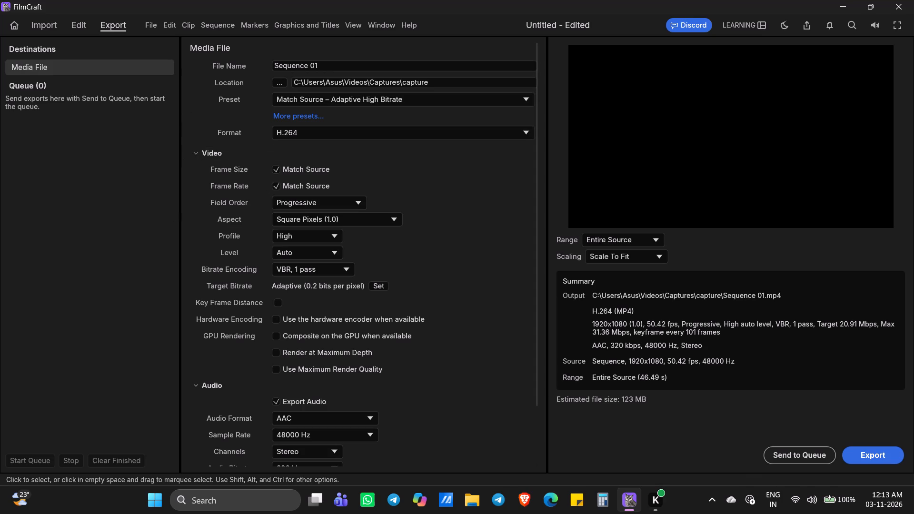
# Return to the editing workspace and undo the deletion of the long gameplay segment after the 00:00:45:49 cut.
pyautogui.click(73, 30)
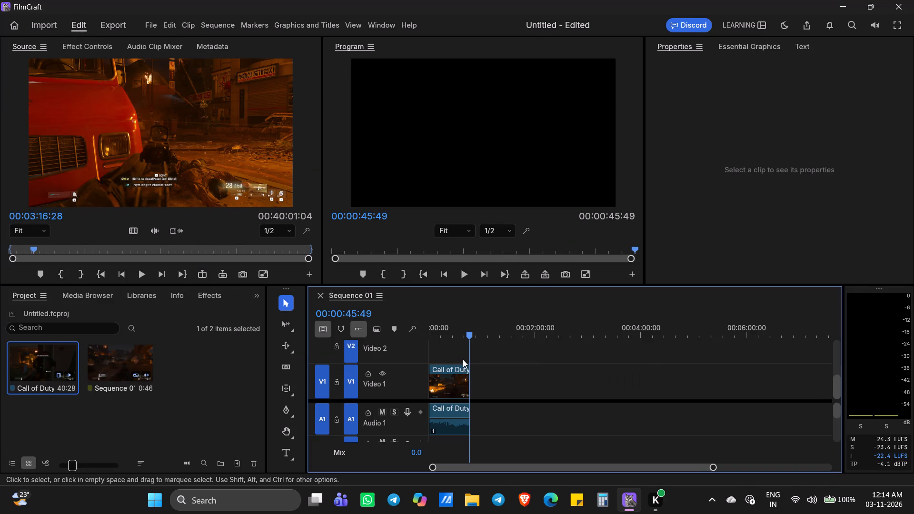
pyautogui.hotkey('ctrl', 'z')
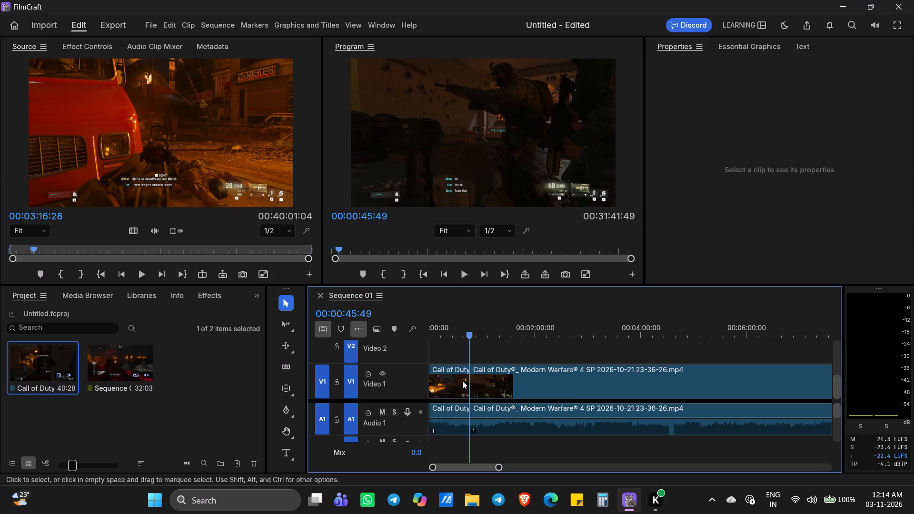
# Clear the opening segment with its audio and move the remaining gameplay clip to the start of the sequence.
pyautogui.rightClick(456, 374)
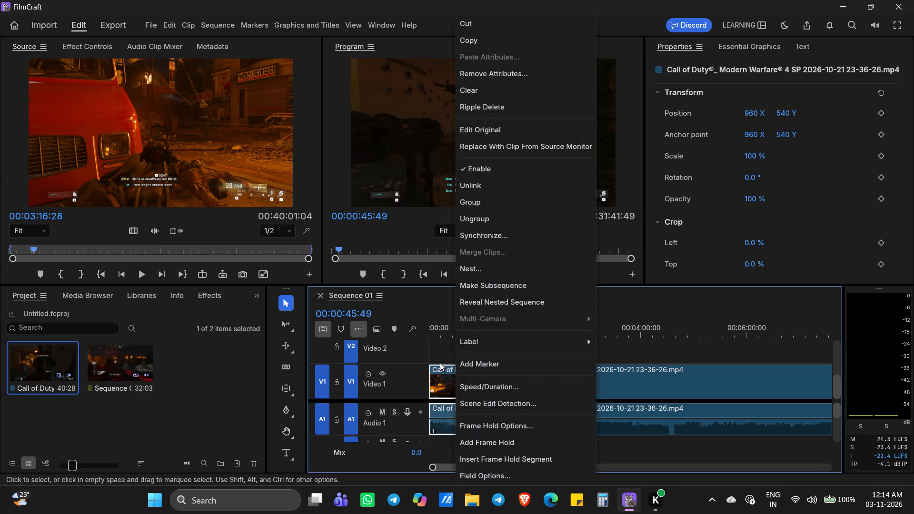
pyautogui.click(476, 85)
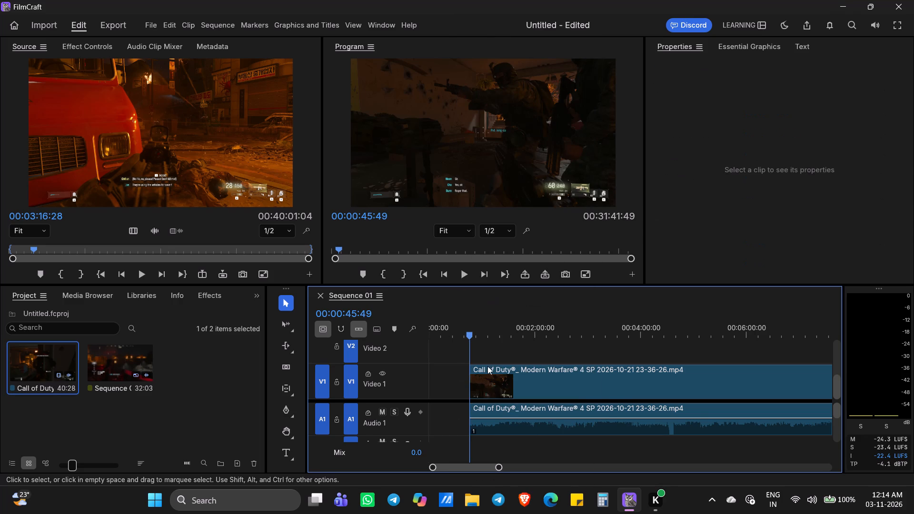
pyautogui.moveTo(505, 378); pyautogui.dragTo(437, 374)
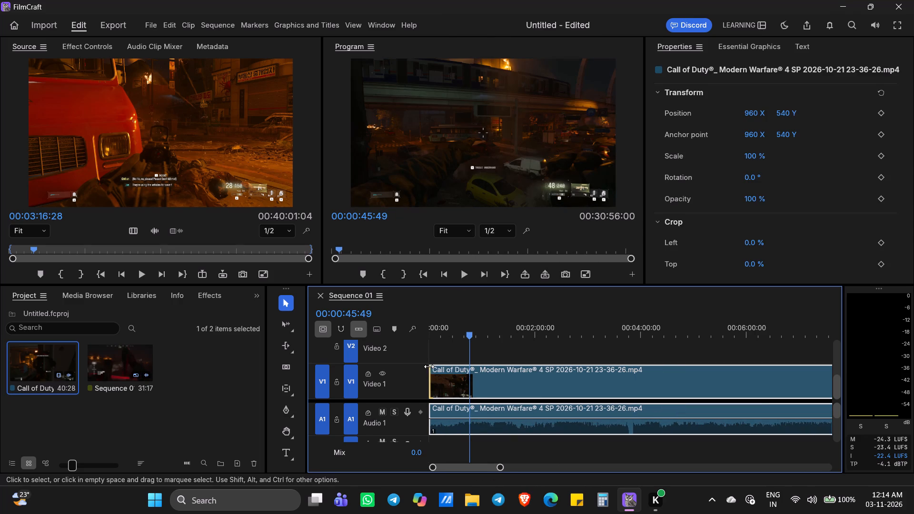
# Play and skim the remaining gameplay between about 00:00:46 and 00:01:43.
pyautogui.press('space')
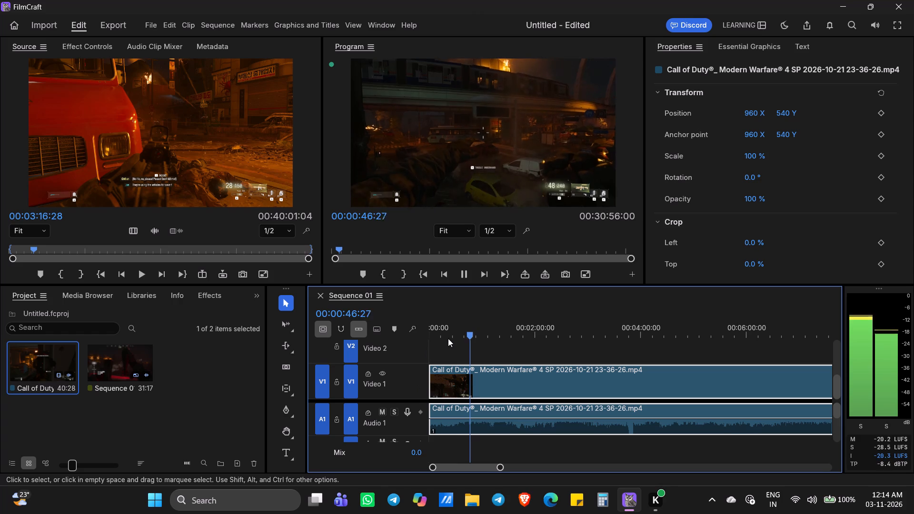
pyautogui.click(482, 339)
pyautogui.click(488, 344)
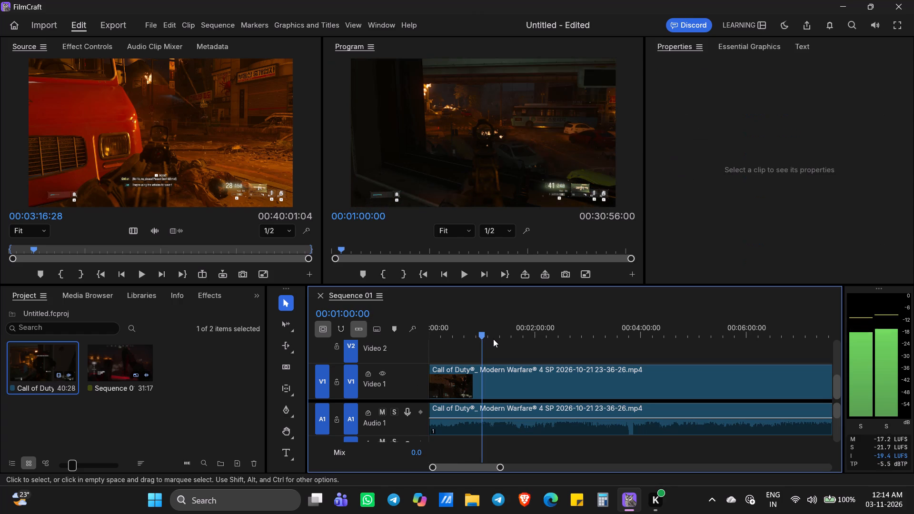
pyautogui.press('space')
pyautogui.click(499, 337)
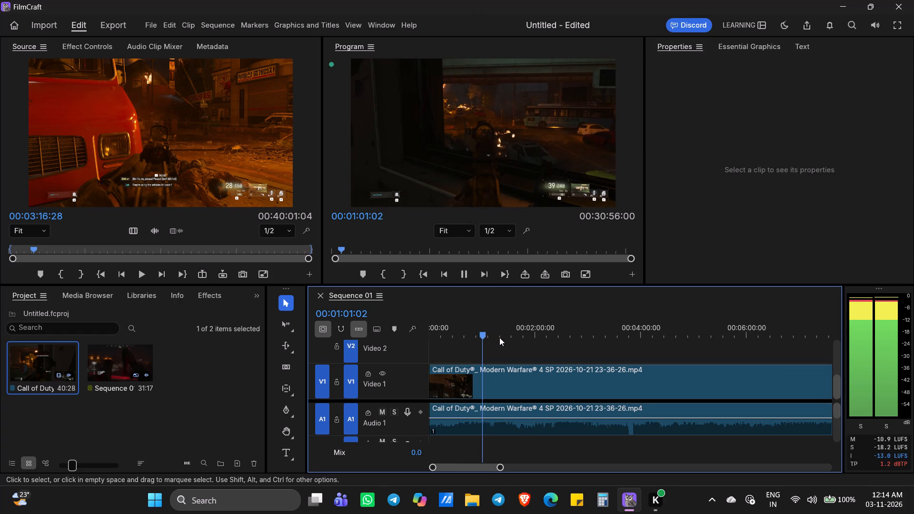
pyautogui.press('space')
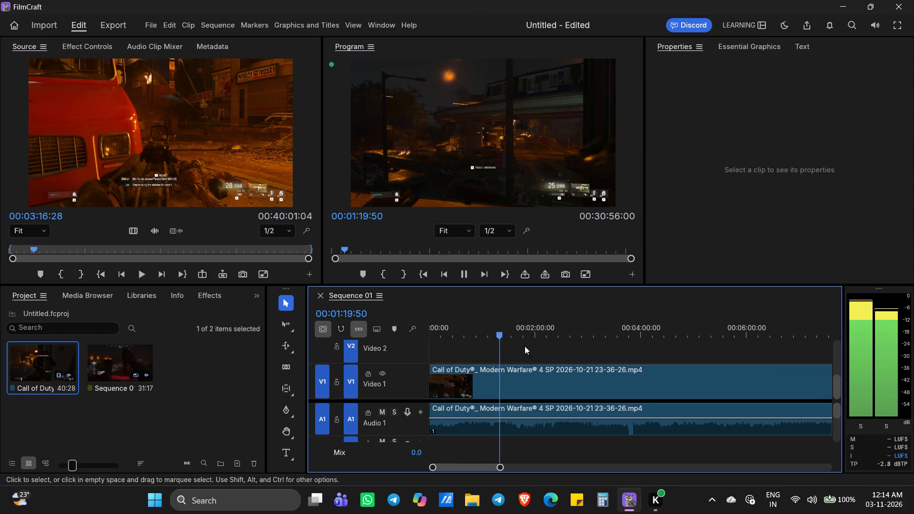
pyautogui.click(539, 346)
pyautogui.click(541, 346)
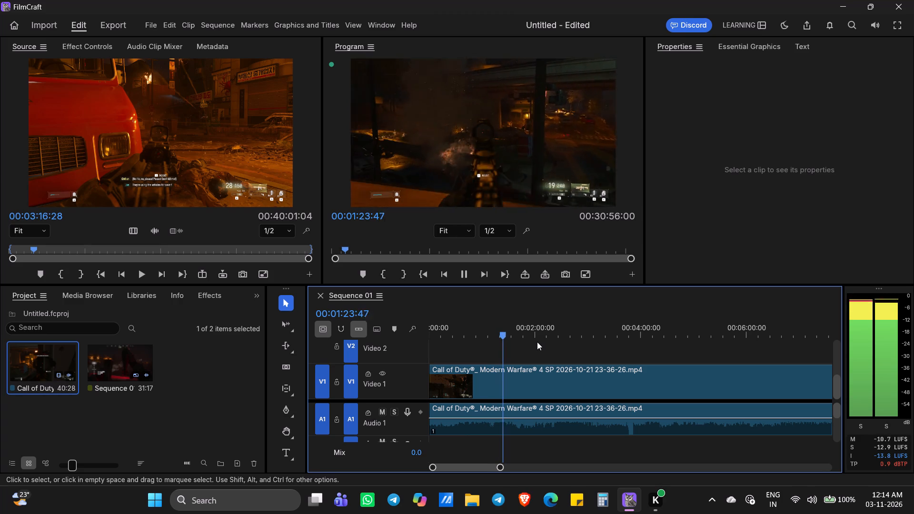
pyautogui.click(514, 341)
pyautogui.click(515, 341)
pyautogui.click(515, 338)
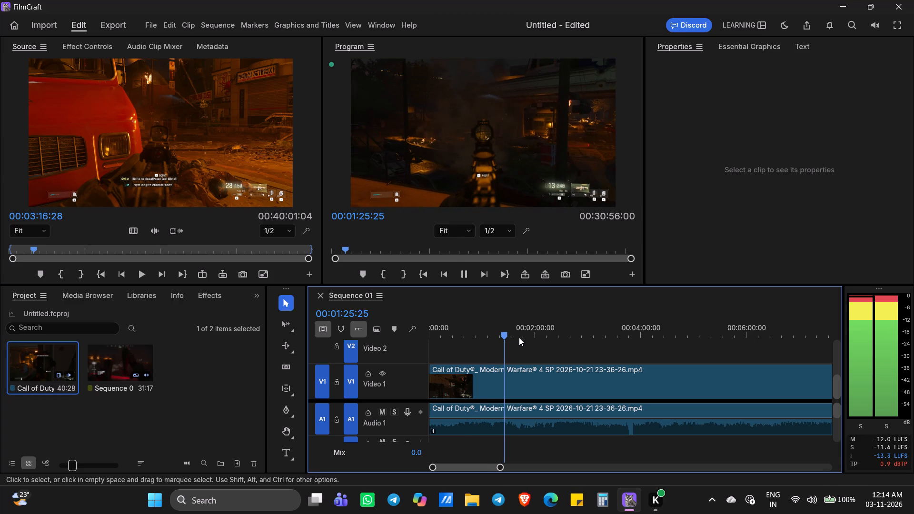
pyautogui.click(519, 337)
pyautogui.press('space')
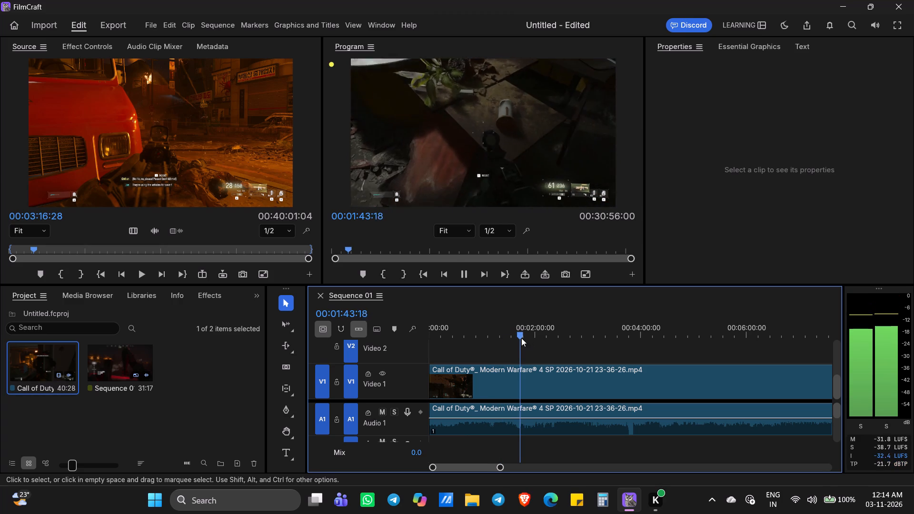
pyautogui.click(504, 336)
pyautogui.click(504, 336)
# Skim the gameplay between about 00:01:24 and 00:02:57.
pyautogui.click(557, 342)
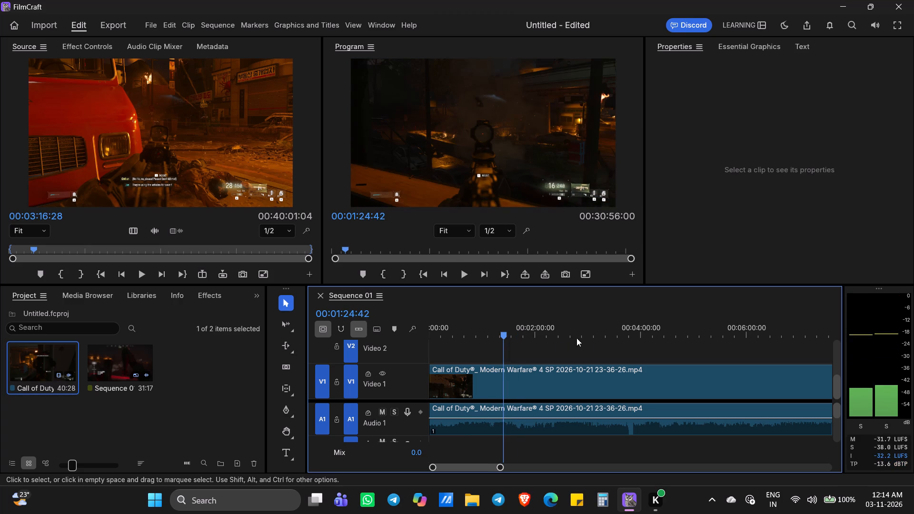
pyautogui.click(536, 336)
pyautogui.click(544, 337)
pyautogui.click(550, 337)
pyautogui.click(562, 336)
pyautogui.click(570, 336)
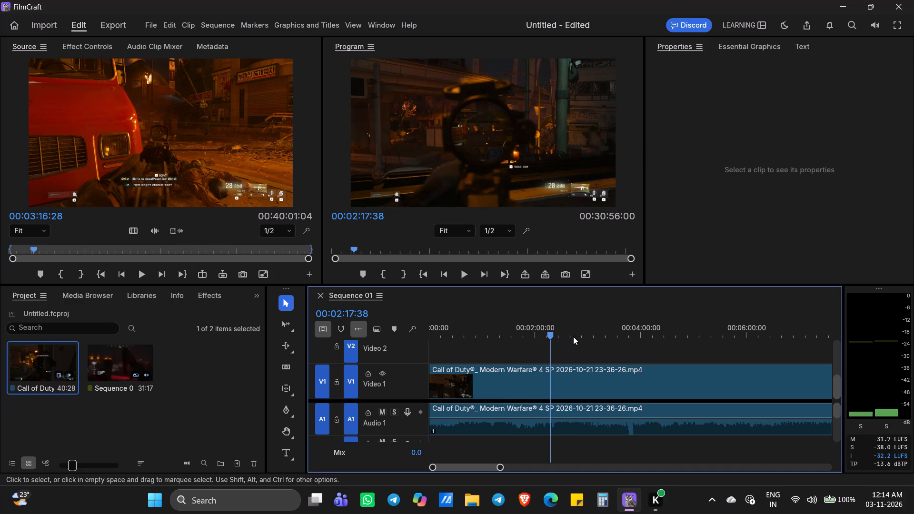
pyautogui.press('space')
pyautogui.click(586, 338)
pyautogui.click(588, 338)
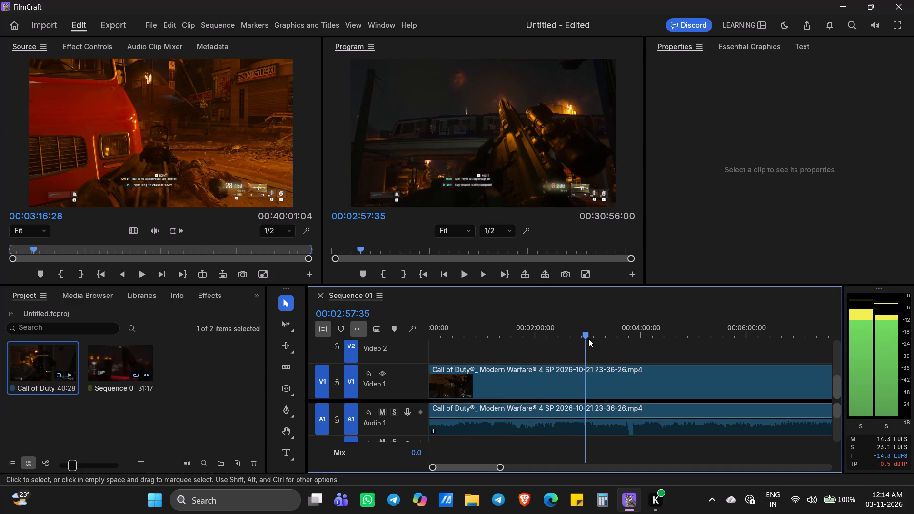
pyautogui.click(563, 338)
# Play and check the gameplay around 00:04:54 to 00:05:12.
pyautogui.click(699, 337)
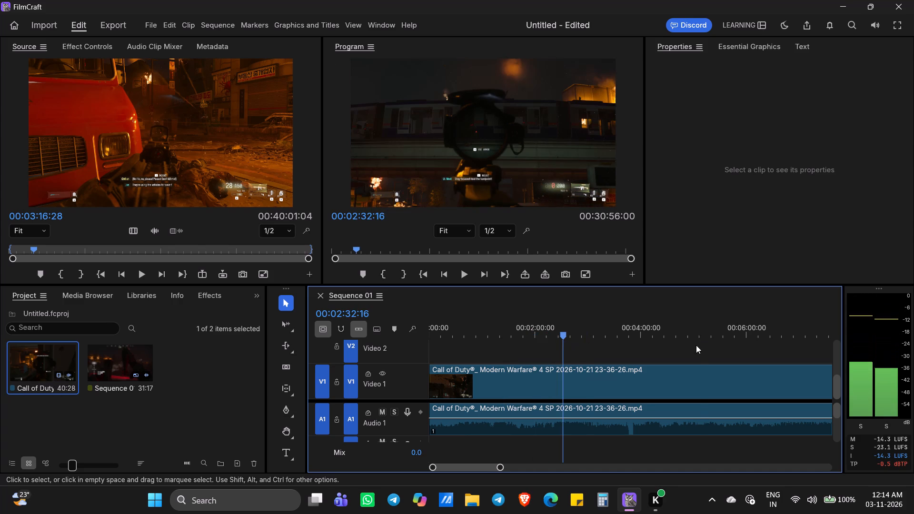
pyautogui.click(696, 345)
pyautogui.press('space')
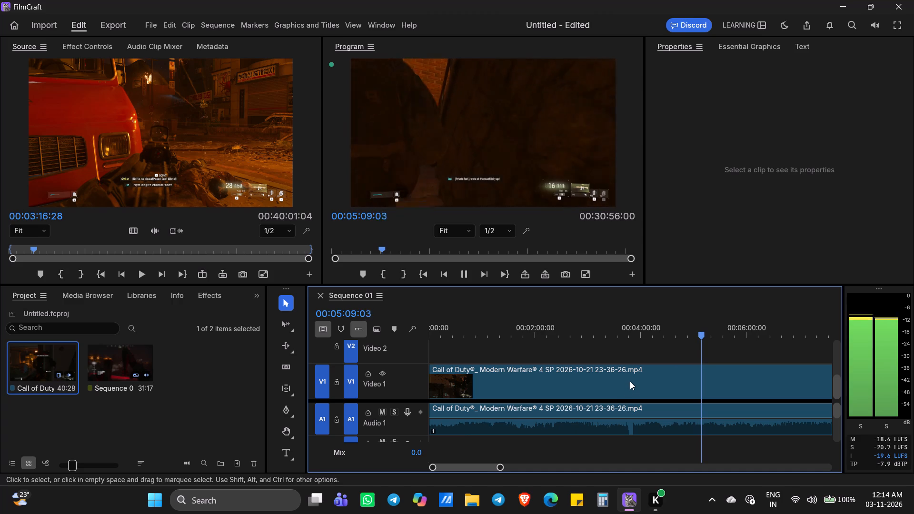
pyautogui.click(669, 345)
pyautogui.click(654, 342)
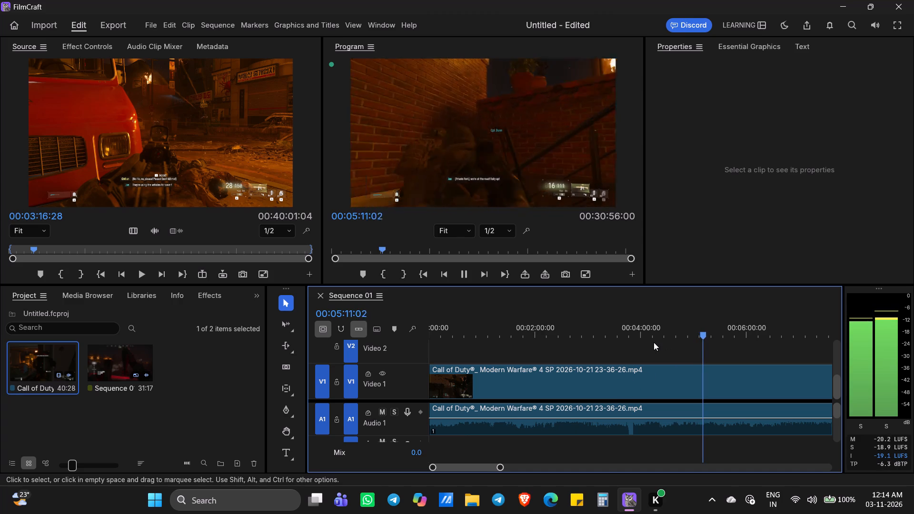
pyautogui.click(654, 342)
pyautogui.click(628, 341)
pyautogui.click(634, 340)
pyautogui.click(647, 340)
pyautogui.click(666, 338)
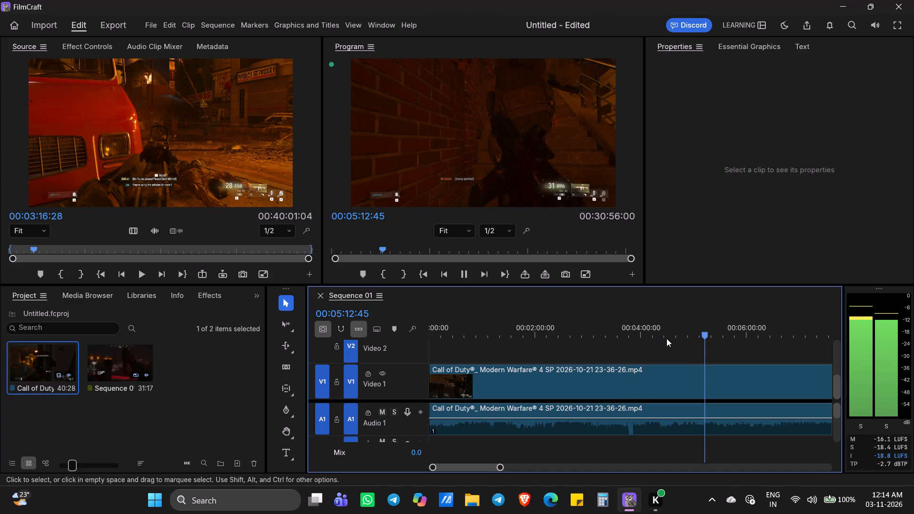
pyautogui.moveTo(685, 335); pyautogui.dragTo(638, 335)
pyautogui.press('space')
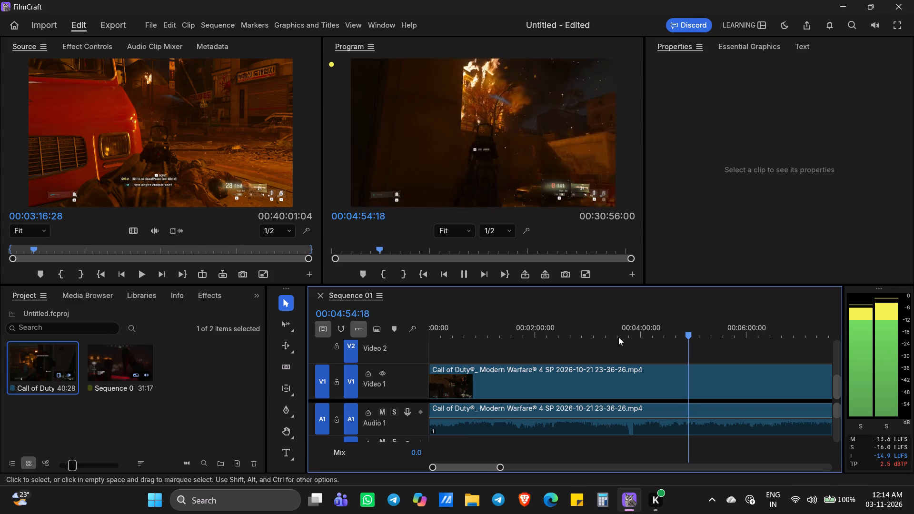
pyautogui.press('space')
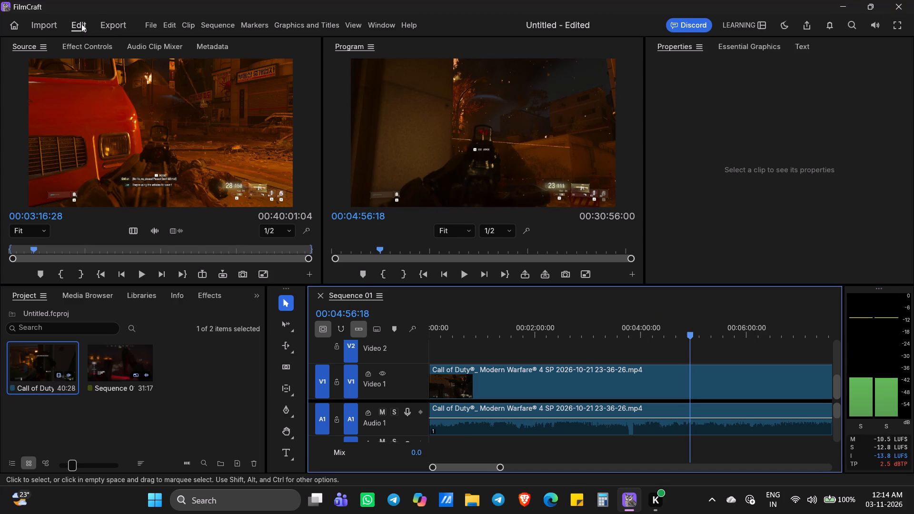
# Close the editor, choosing to save the changes to the Untitled project.
pyautogui.click(904, 13)
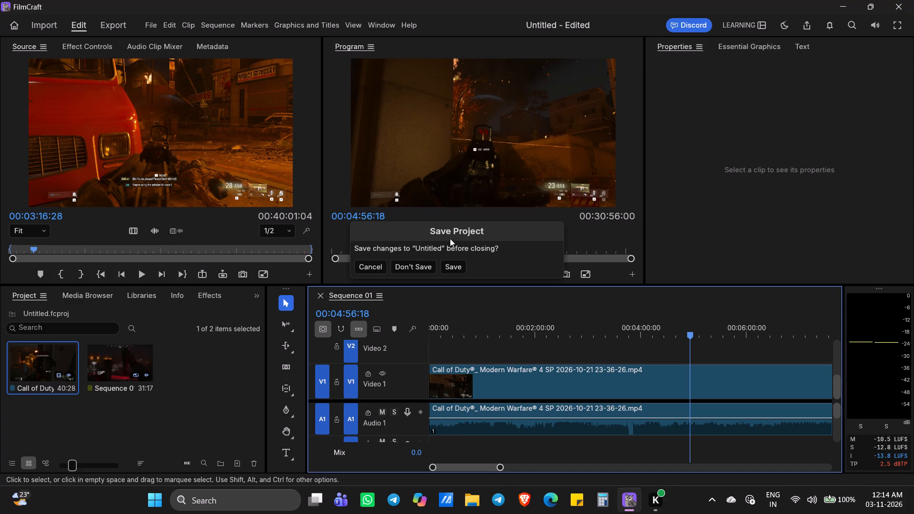
pyautogui.click(440, 261)
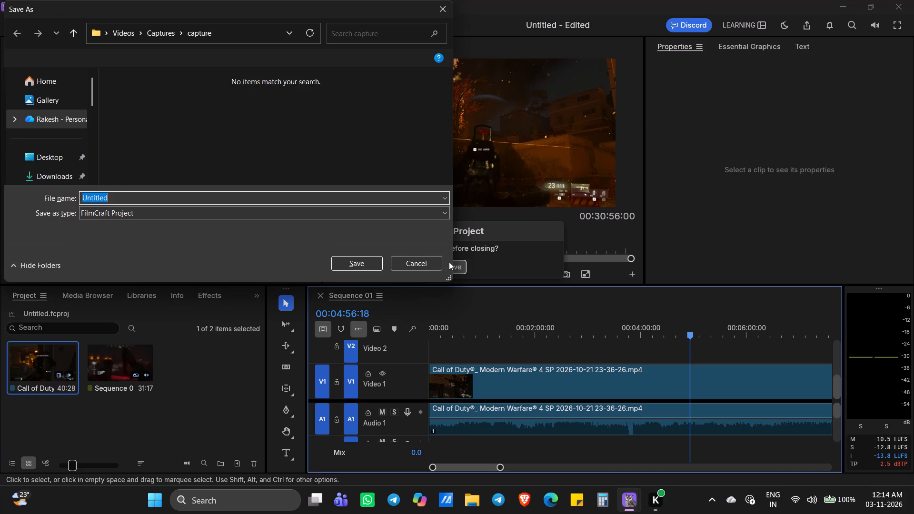
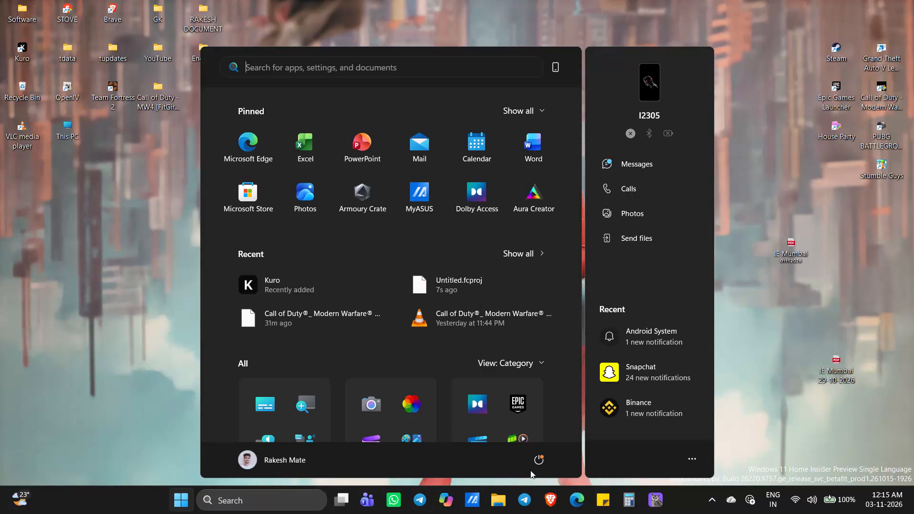
# Open the computer's power options and choose one to end the Windows session.
pyautogui.click(545, 459)
pyautogui.click(540, 403)
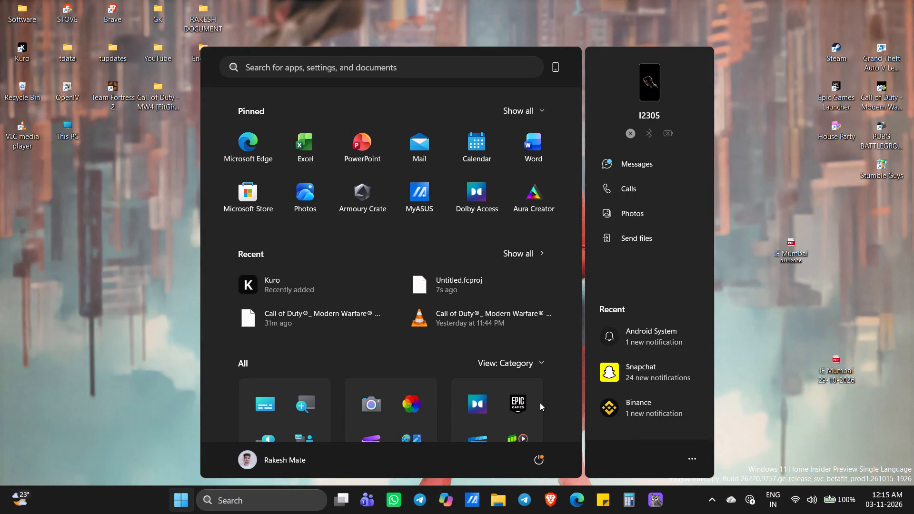